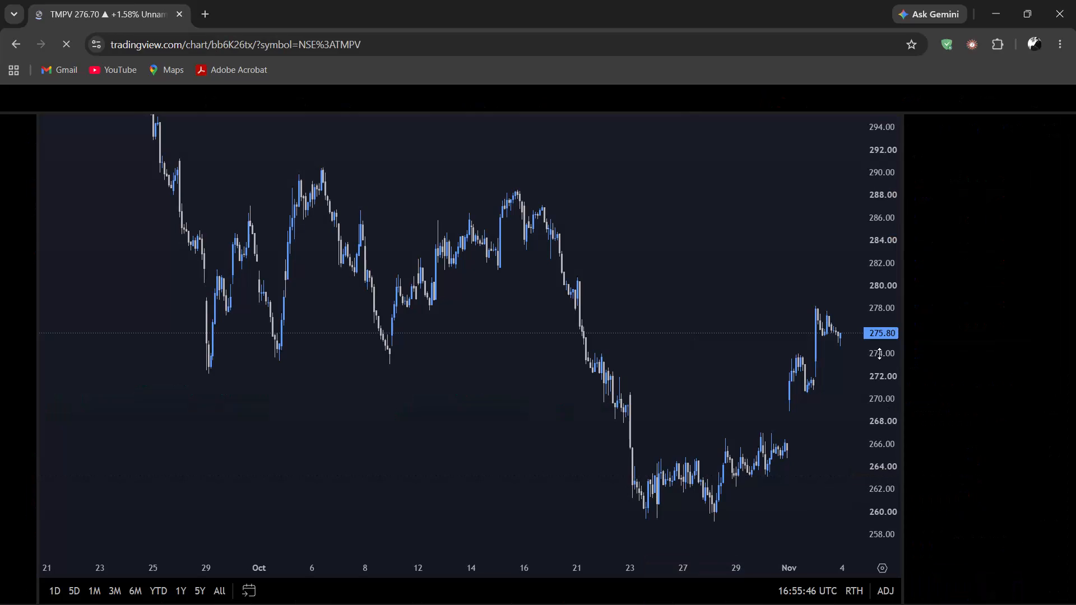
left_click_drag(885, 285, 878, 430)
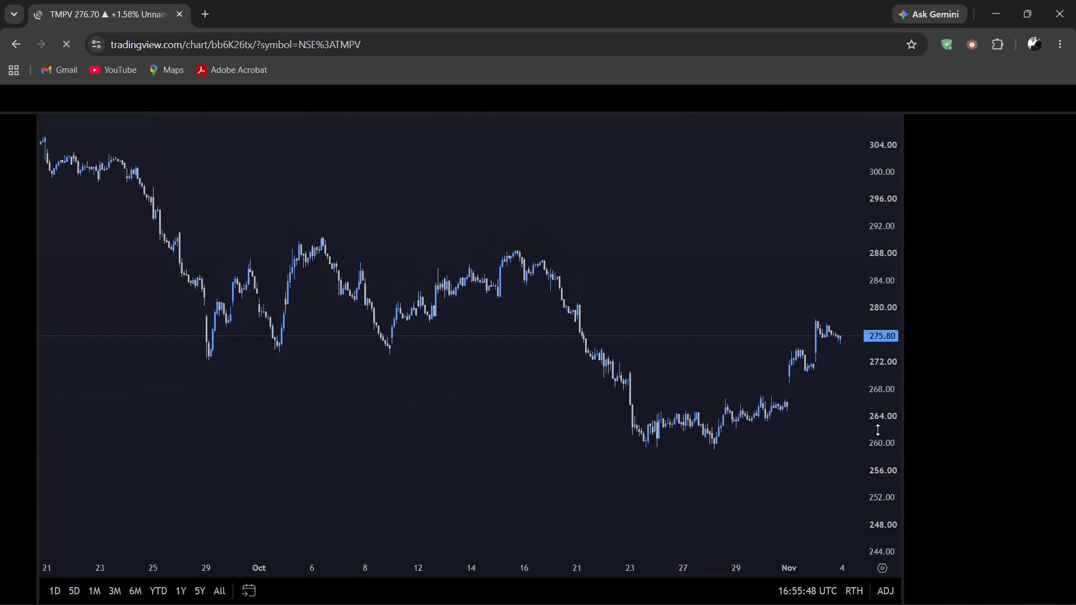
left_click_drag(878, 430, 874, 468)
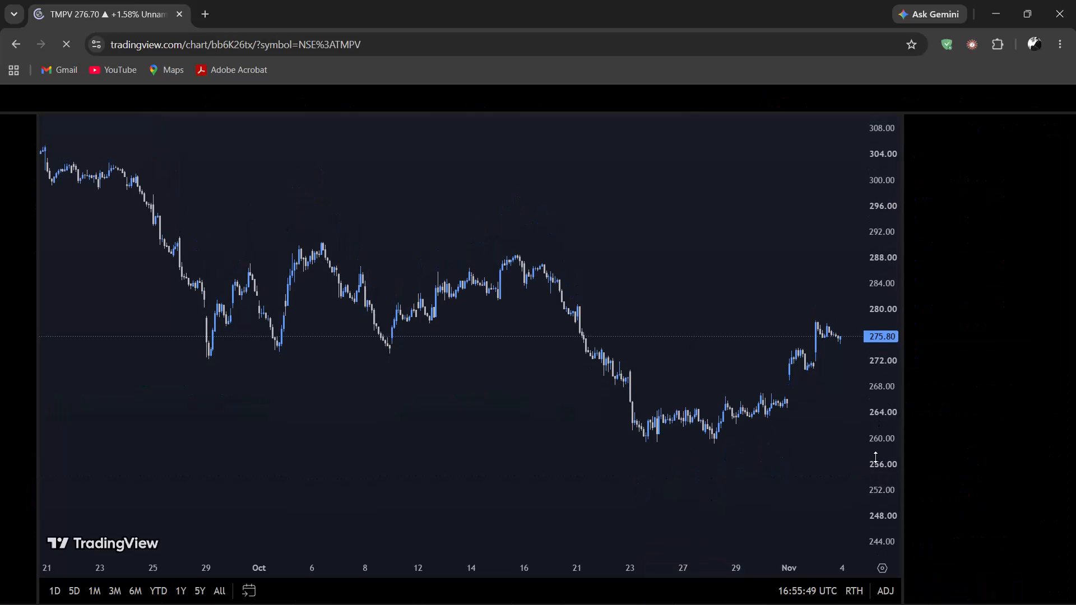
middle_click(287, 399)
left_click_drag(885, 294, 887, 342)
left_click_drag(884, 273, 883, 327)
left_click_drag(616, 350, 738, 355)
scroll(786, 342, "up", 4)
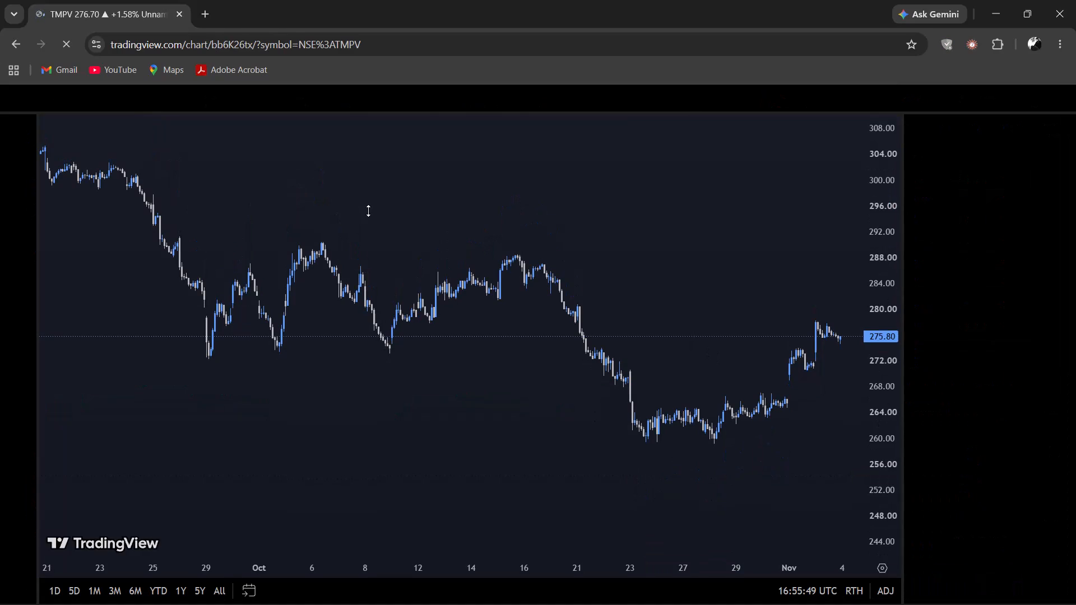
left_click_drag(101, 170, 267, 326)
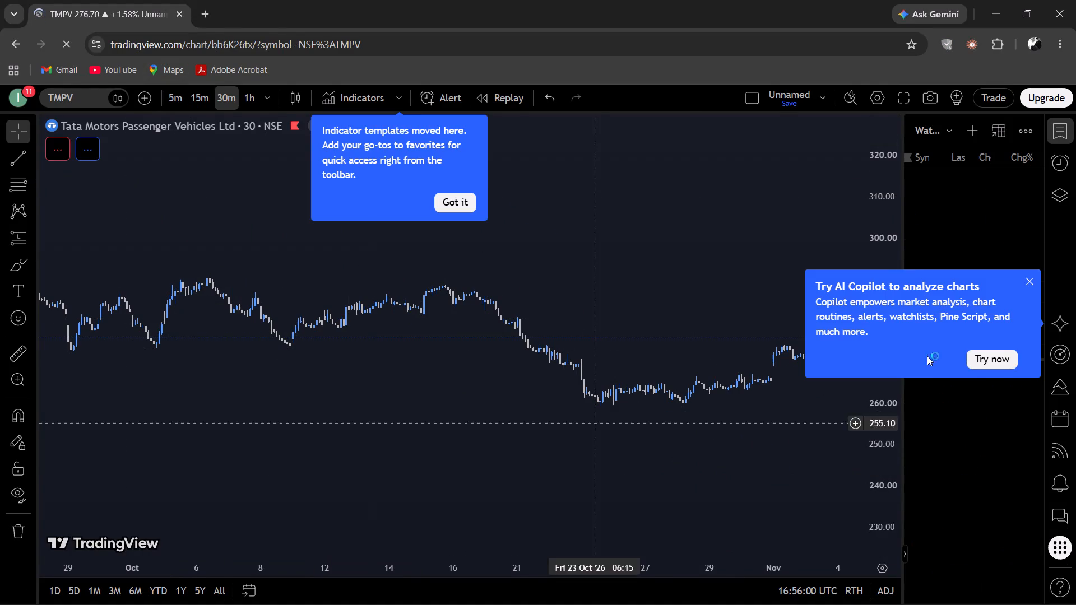
Dismiss the AI Copilot and indicator templates tips covering the chart.
left_click(1029, 278)
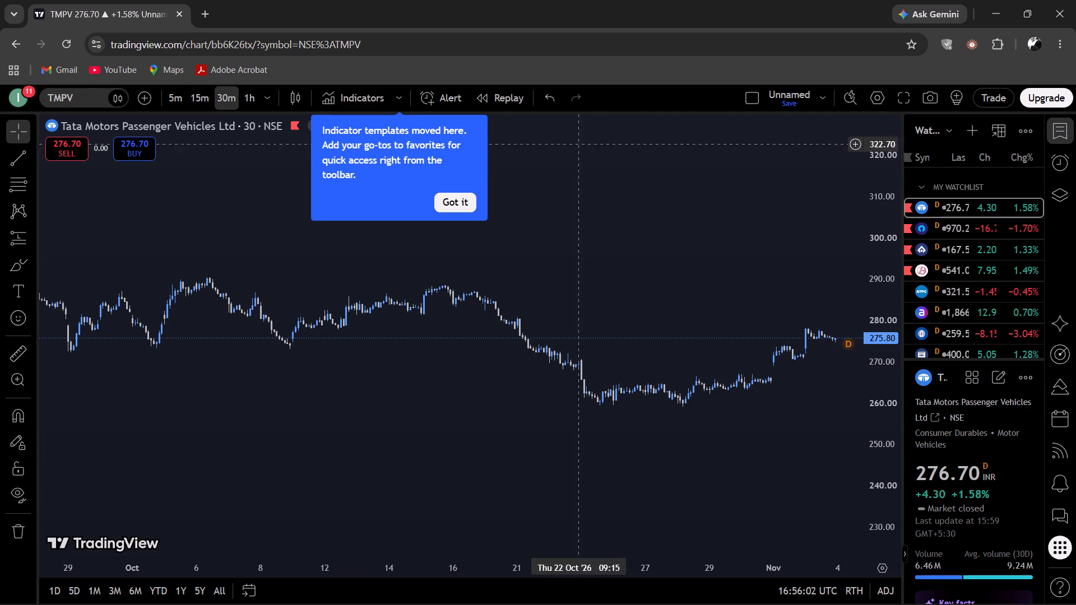
left_click(435, 201)
Switch the Tata Motors Passenger Vehicles (TMPV) chart from the current interval to the 1-hour timeframe.
scroll(629, 283, "up", 2)
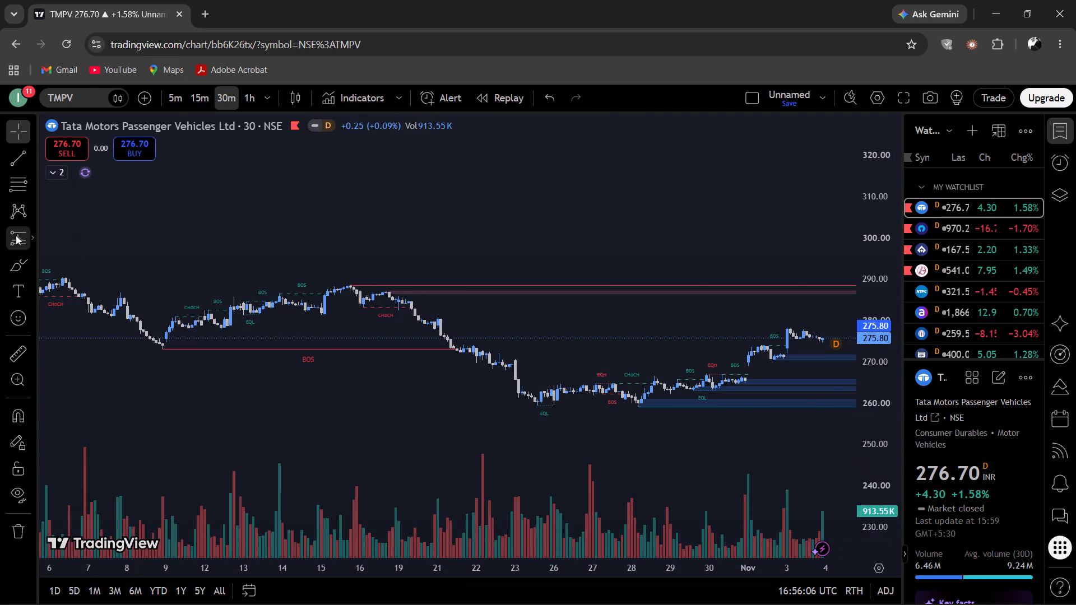
left_click(248, 97)
left_click_drag(884, 409, 745, 495)
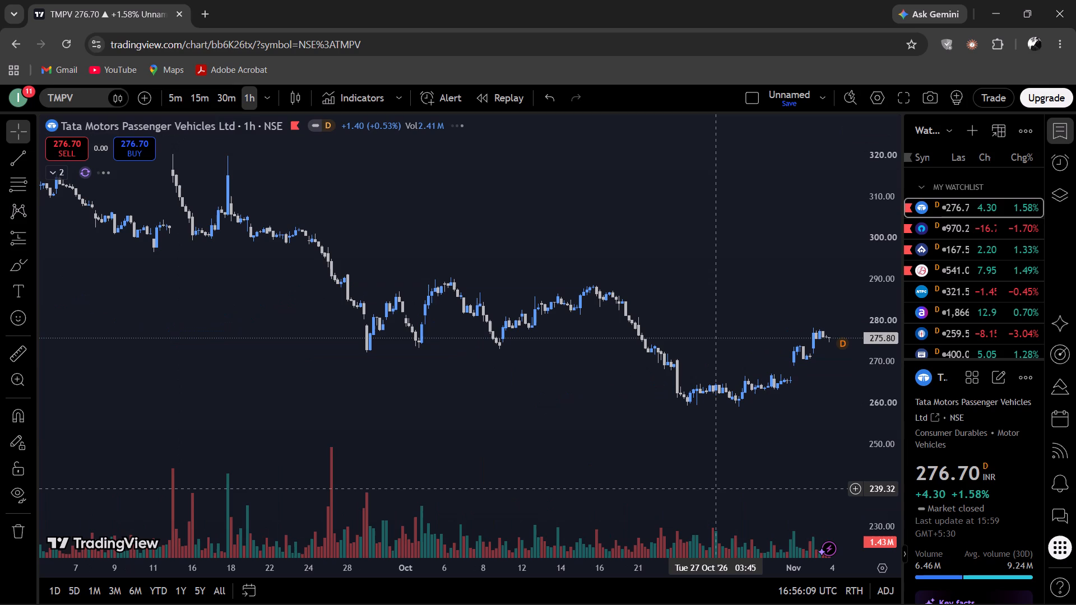
Examine the 1-hour TMPV price structure from September to early November, including its swing levels and supply and demand zones.
left_click_drag(745, 495, 871, 264)
left_click_drag(801, 281, 800, 281)
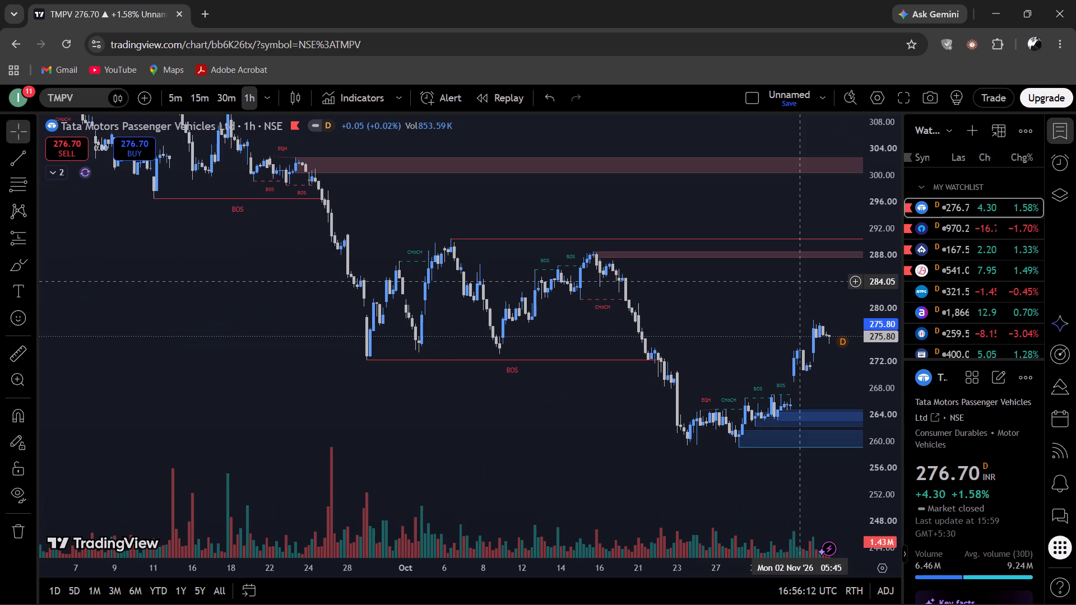
left_click_drag(800, 281, 494, 255)
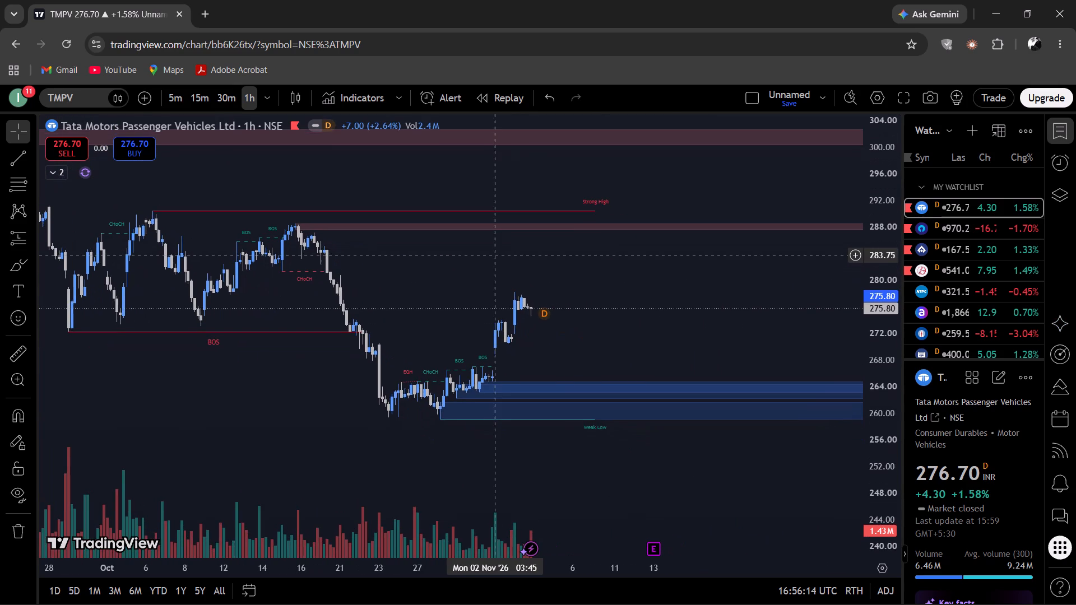
left_click_drag(494, 255, 665, 256)
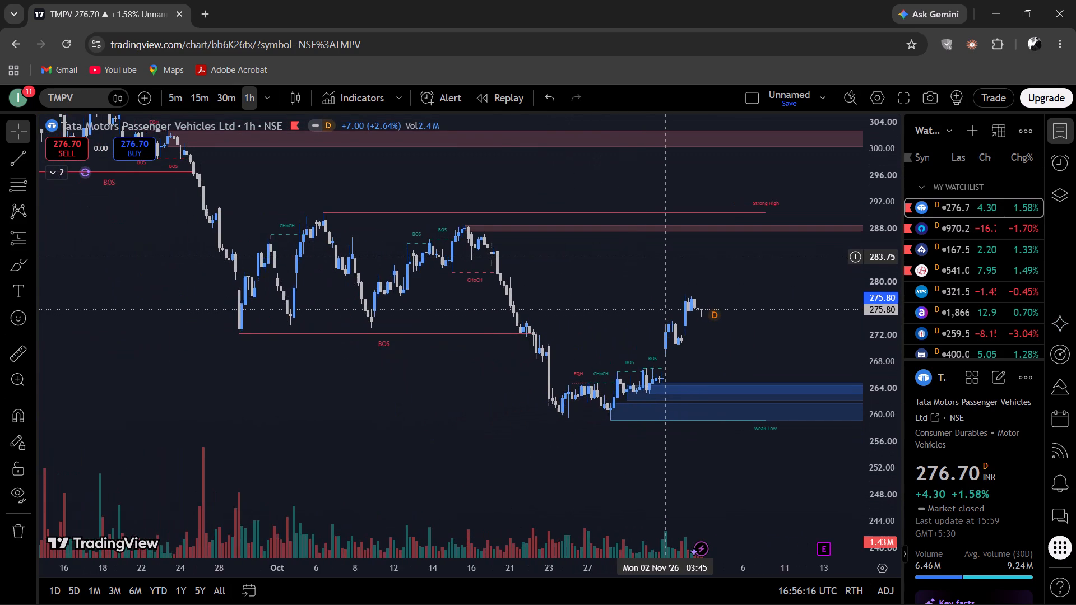
left_click_drag(665, 256, 695, 251)
left_click_drag(393, 351, 461, 402)
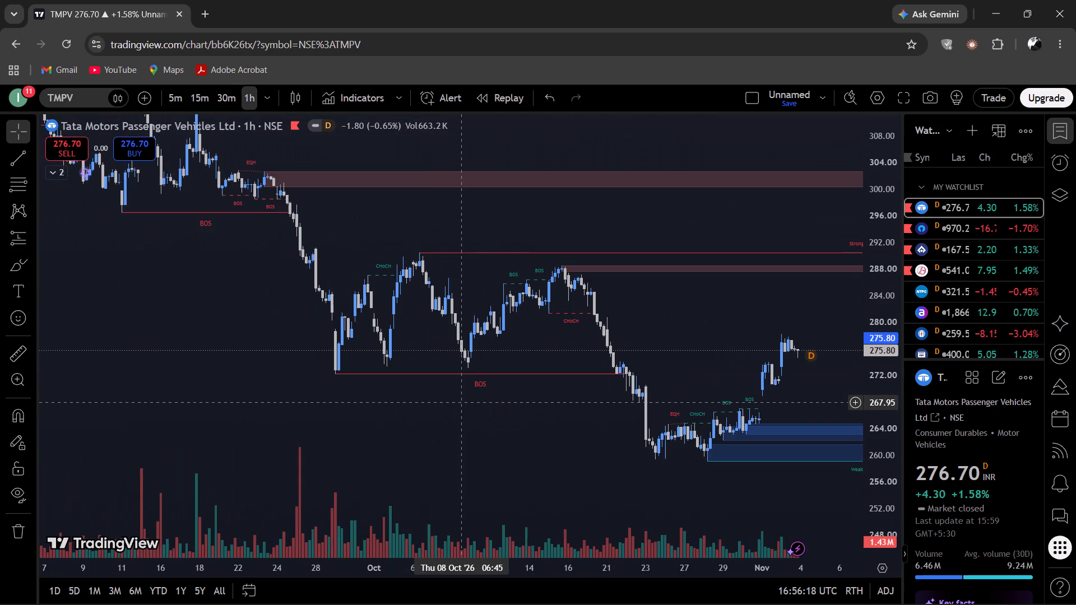
left_click_drag(461, 402, 552, 446)
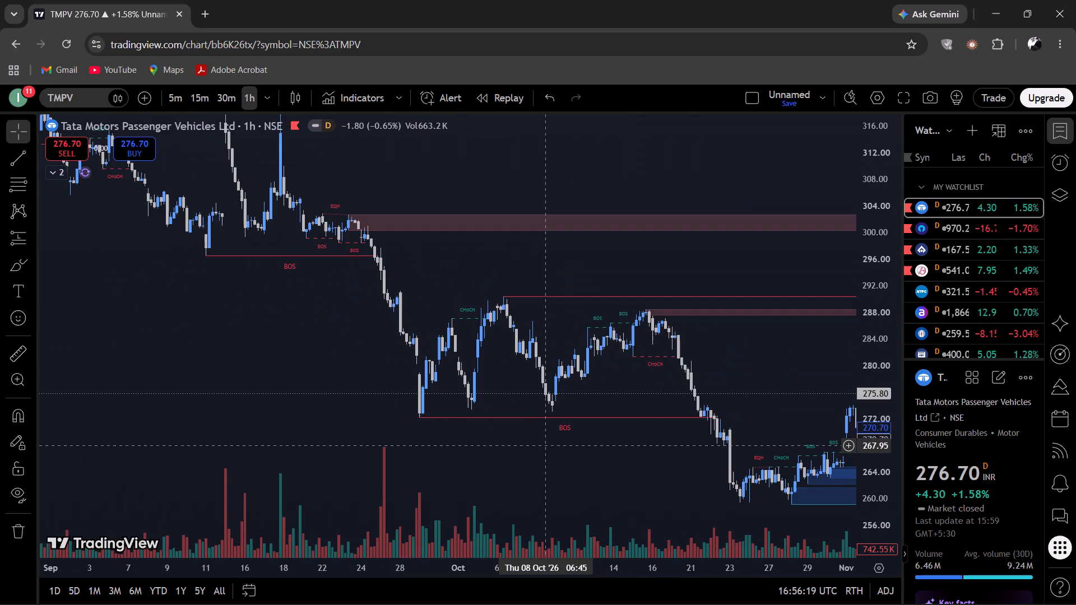
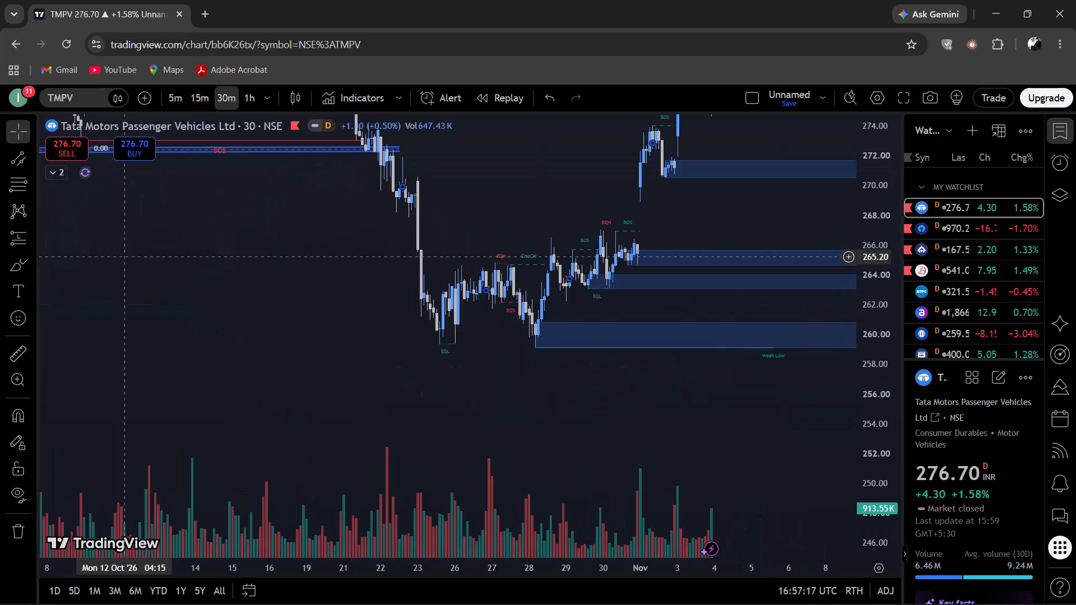
Select the narrow blue zone drawing near the 272 price level and open its additional options.
left_click(189, 151)
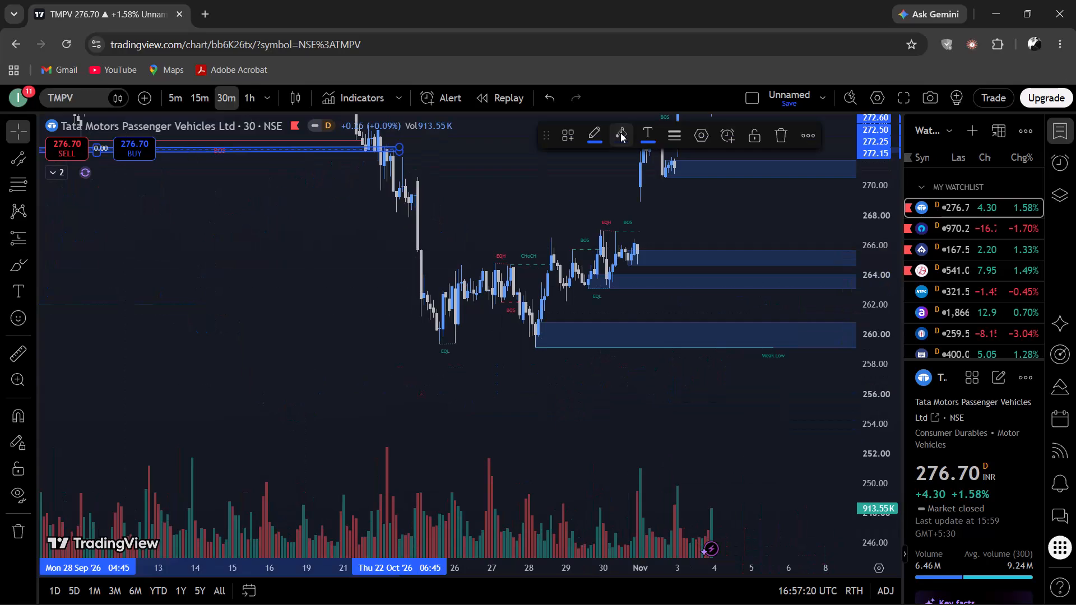
left_click(806, 136)
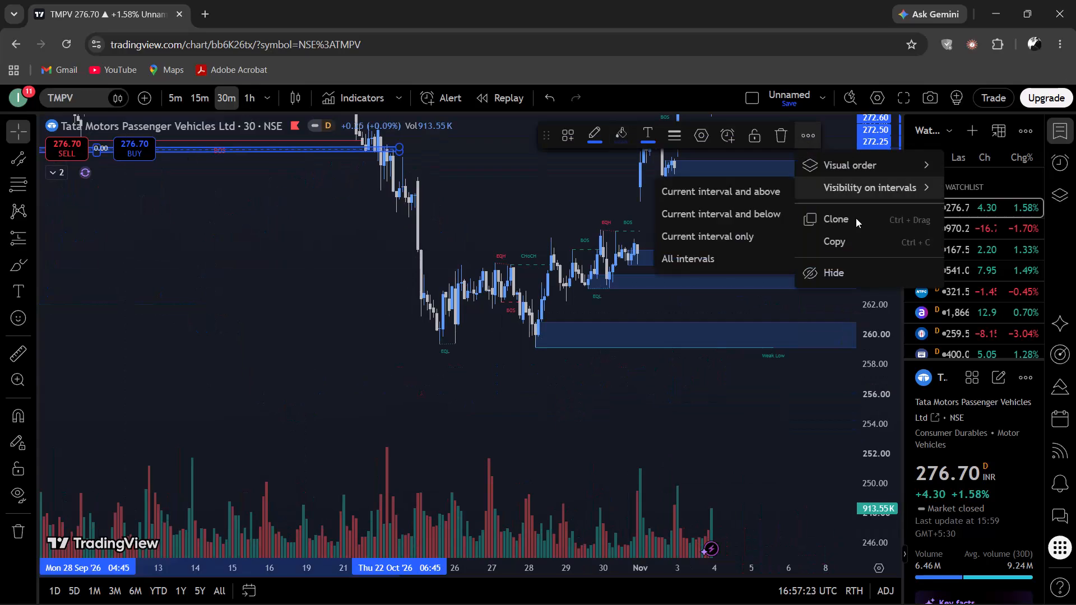
Clone the narrow blue channel near the 272 level and place the copy along the late-October lows at about 259.50.
left_click(856, 218)
scroll(388, 227, "up", 2)
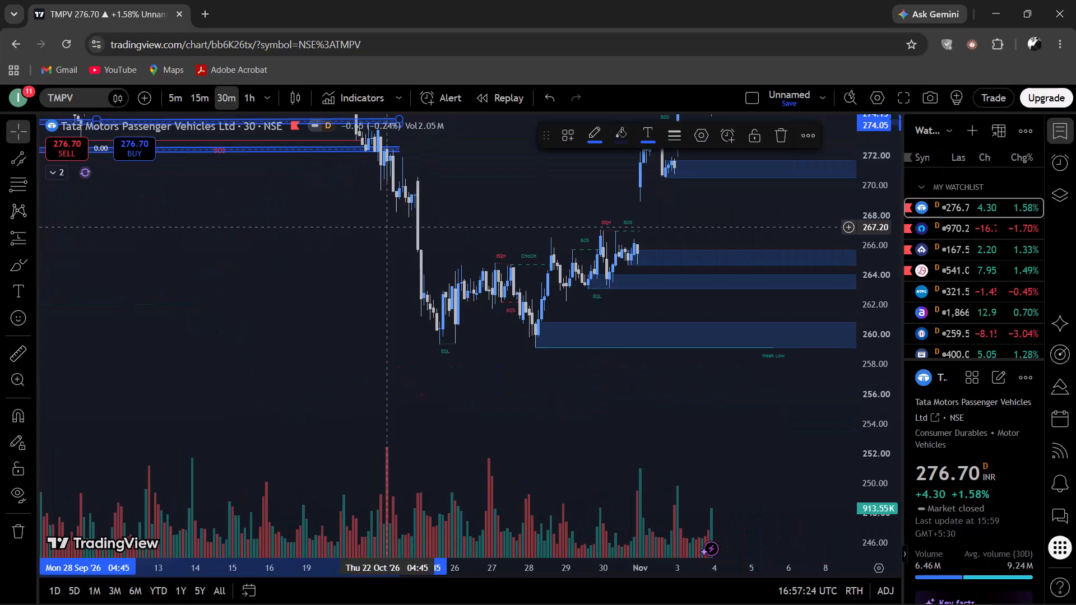
scroll(304, 176, "down", 1)
left_click_drag(294, 187, 315, 253)
left_click_drag(291, 177, 291, 176)
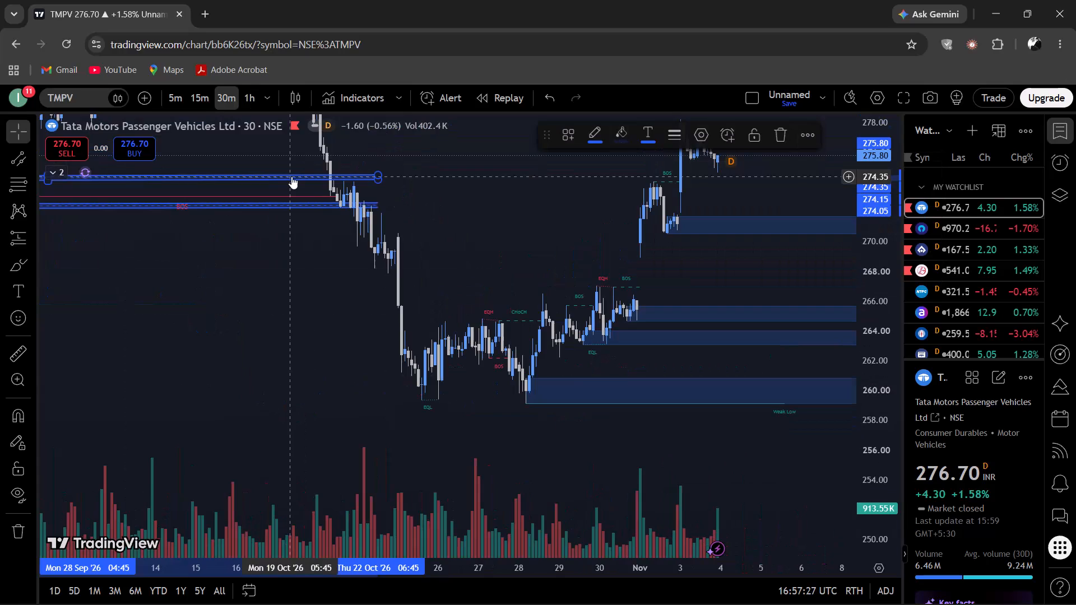
left_click_drag(291, 176, 954, 398)
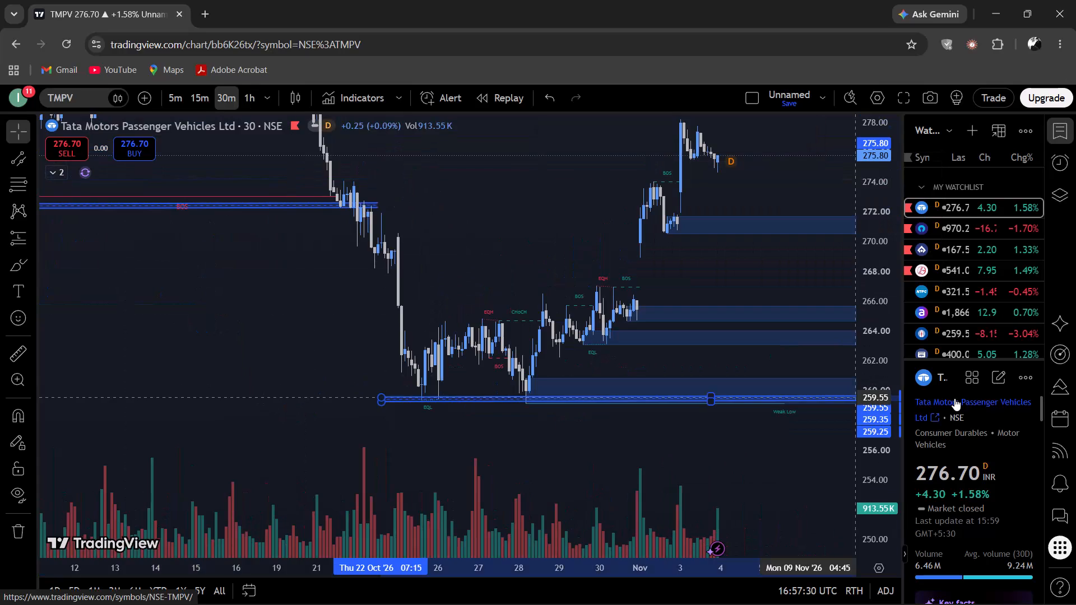
left_click_drag(954, 398, 955, 399)
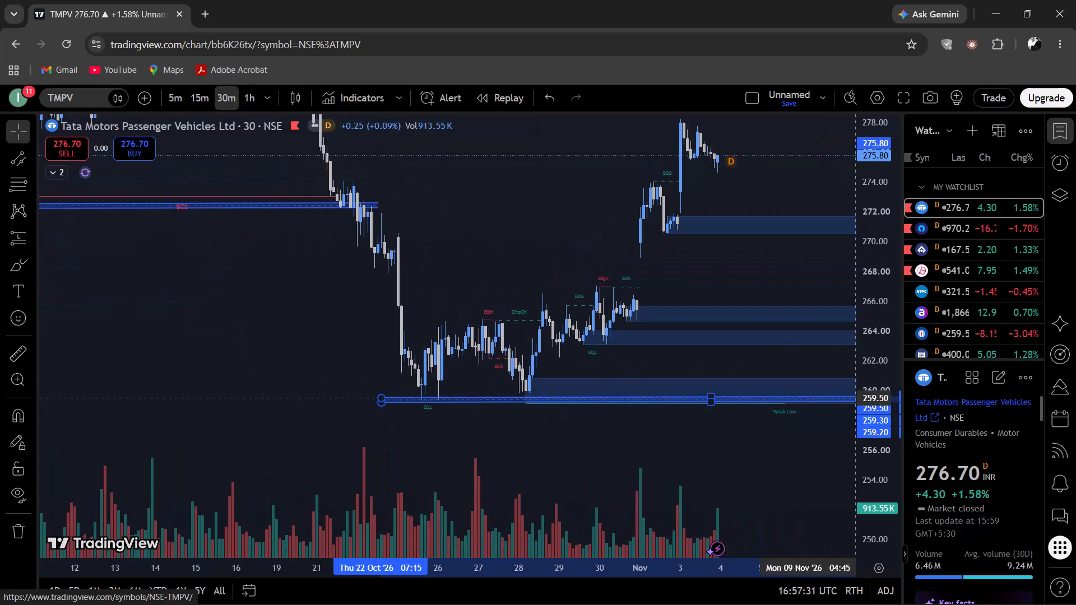
left_click(316, 334)
Switch the TMPV chart to the 15-minute timeframe.
left_click(187, 102)
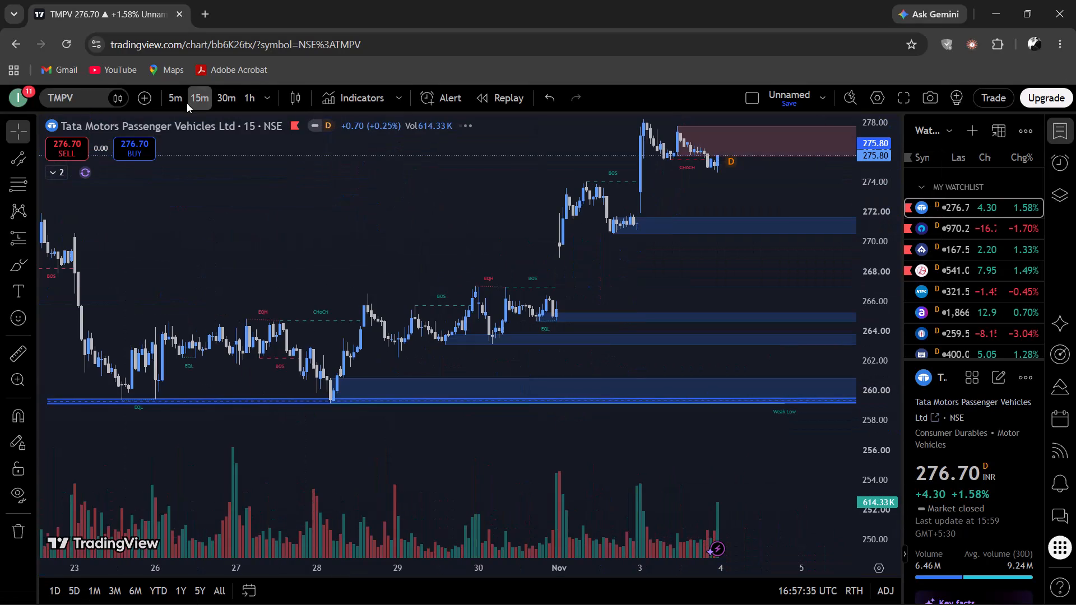
Examine the 15-minute price action from early October to early November against the channels, structure labels and shaded zones.
scroll(777, 317, "down", 1)
scroll(777, 317, "up", 3)
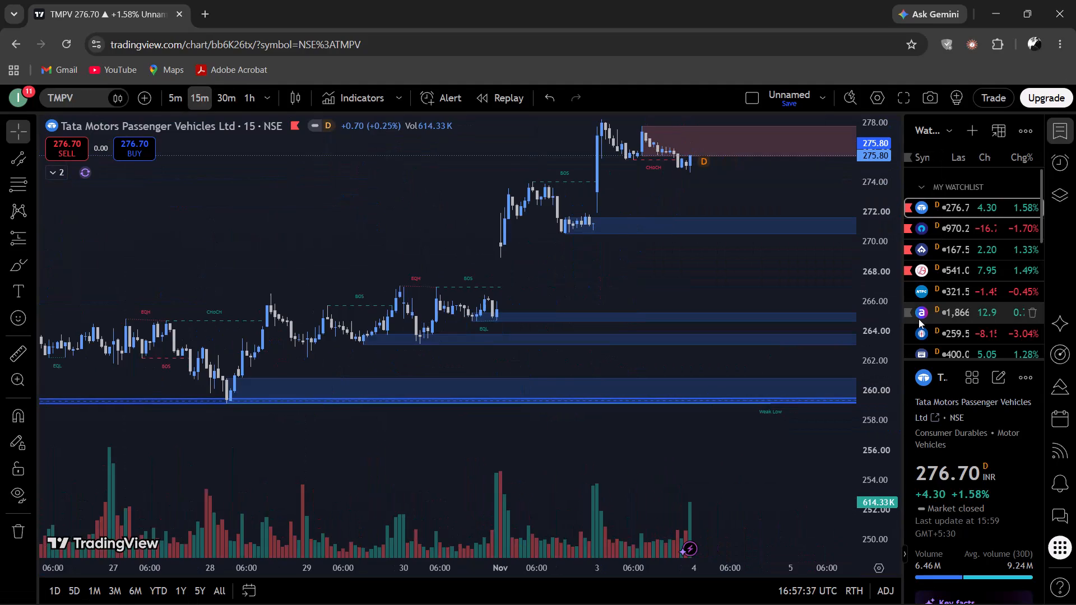
left_click_drag(885, 348, 875, 211)
scroll(602, 282, "down", 5)
left_click_drag(679, 240, 678, 243)
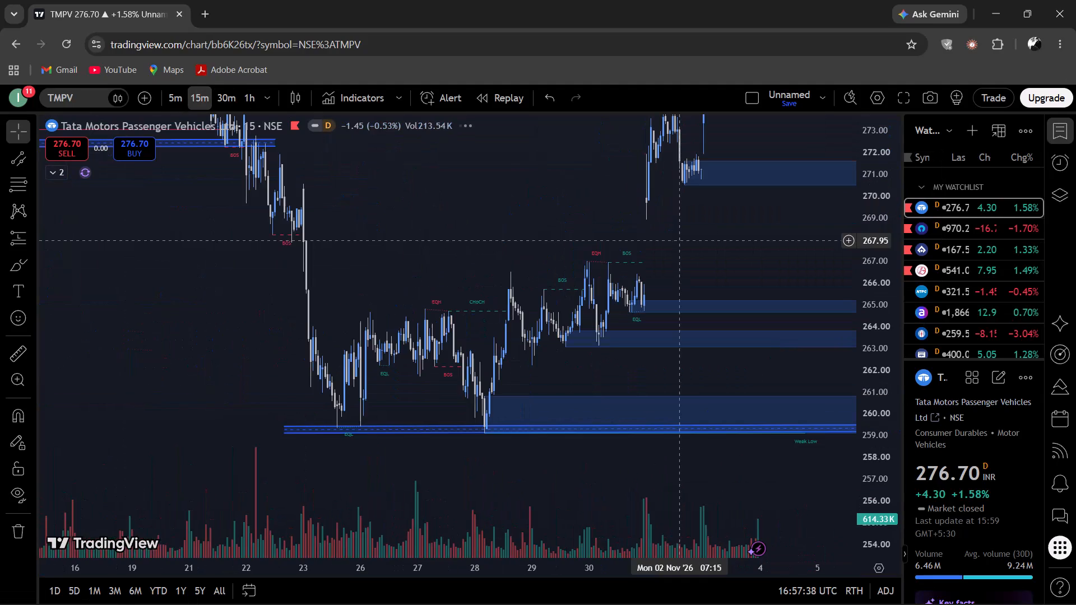
left_click_drag(678, 243, 680, 514)
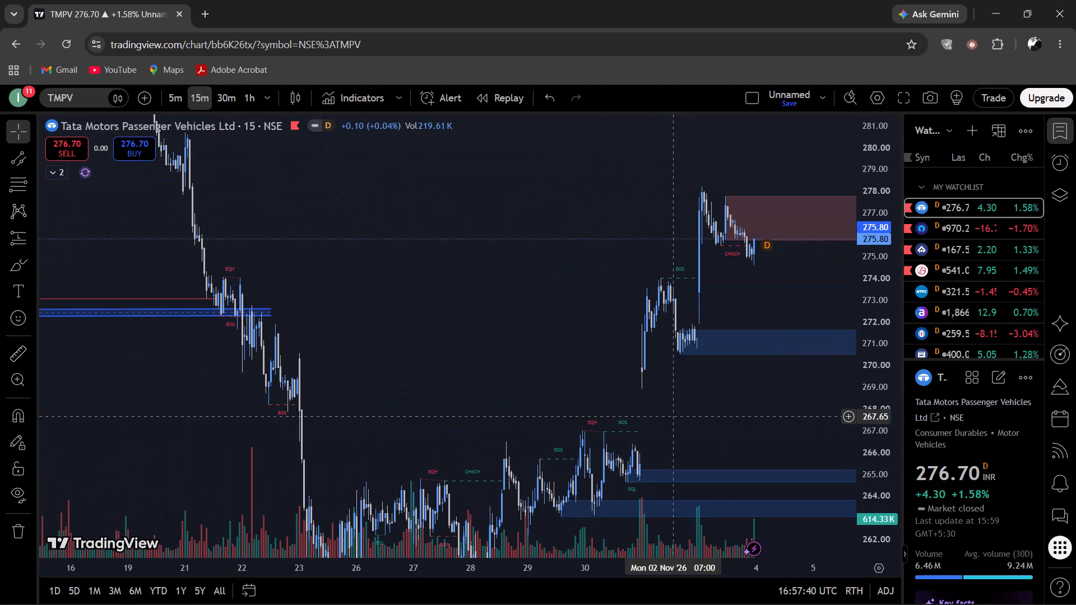
scroll(295, 258, "up", 2)
scroll(295, 258, "down", 2)
left_click_drag(295, 257, 434, 462)
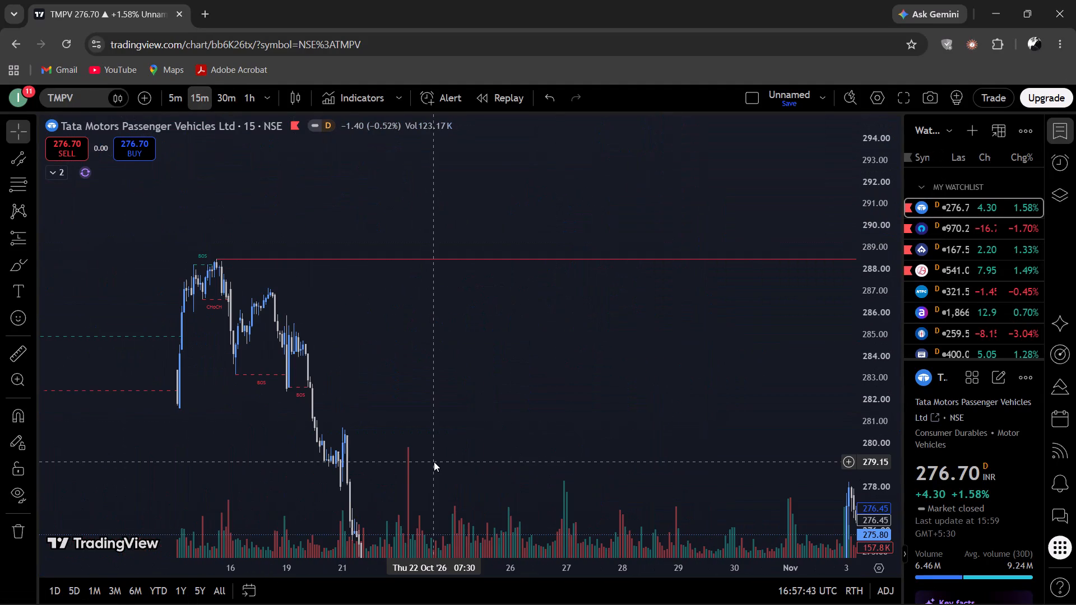
left_click_drag(434, 462, 744, 477)
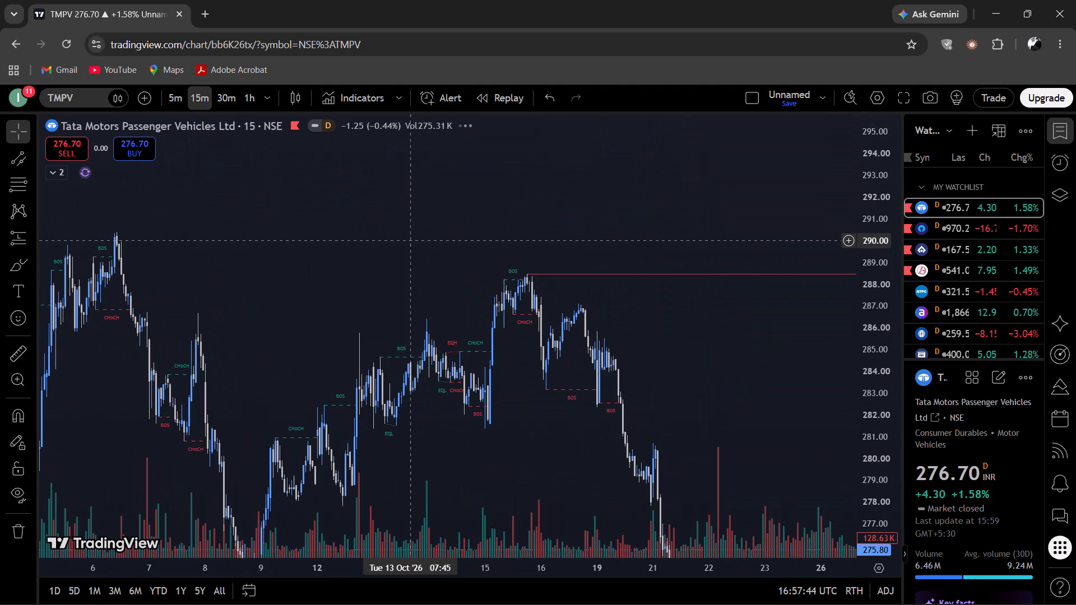
scroll(329, 245, "down", 7)
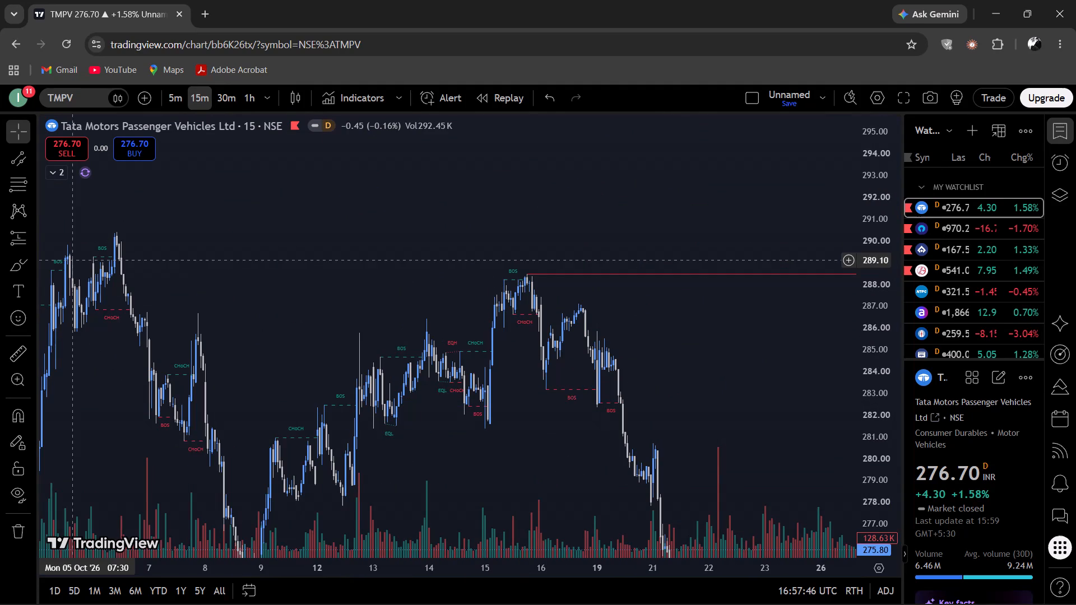
left_click_drag(615, 288, 256, 204)
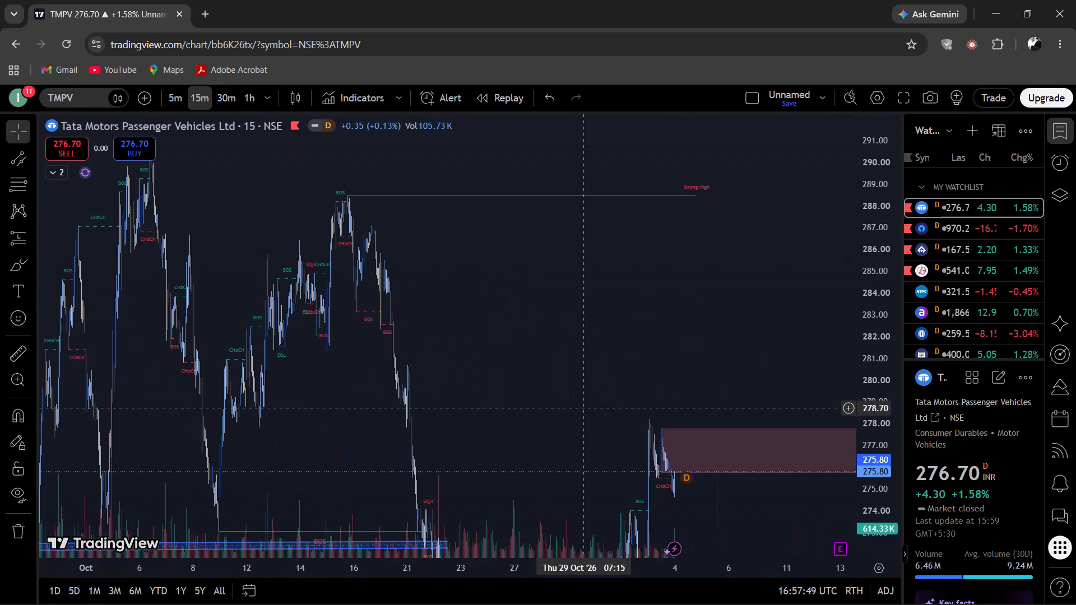
scroll(502, 406, "down", 3)
scroll(502, 406, "up", 14)
left_click_drag(547, 388, 750, 179)
scroll(586, 347, "down", 2)
scroll(586, 347, "up", 8)
left_click_drag(509, 393, 509, 392)
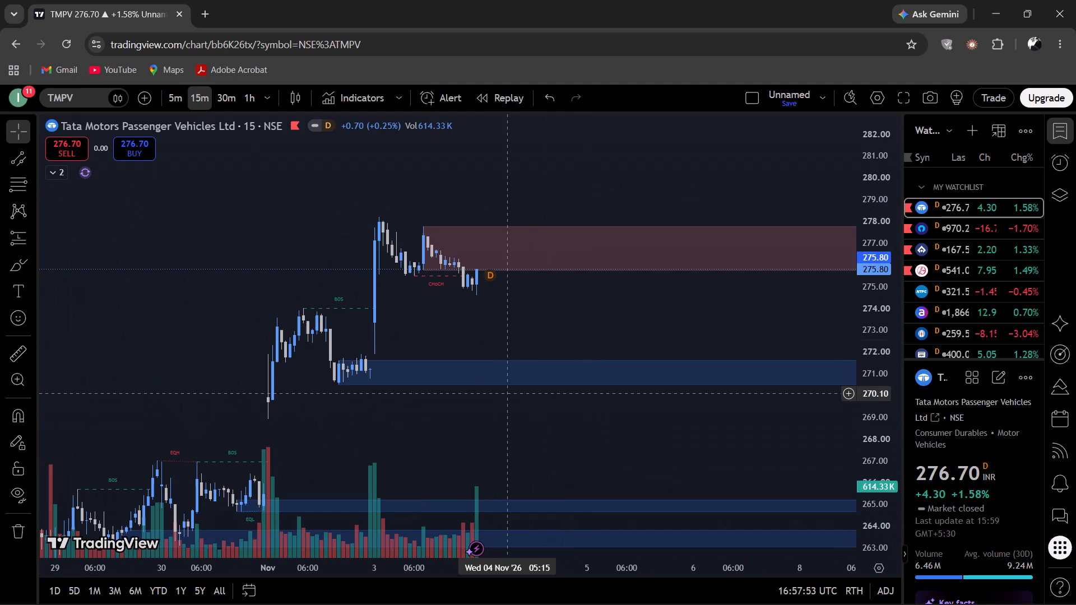
left_click_drag(509, 392, 698, 231)
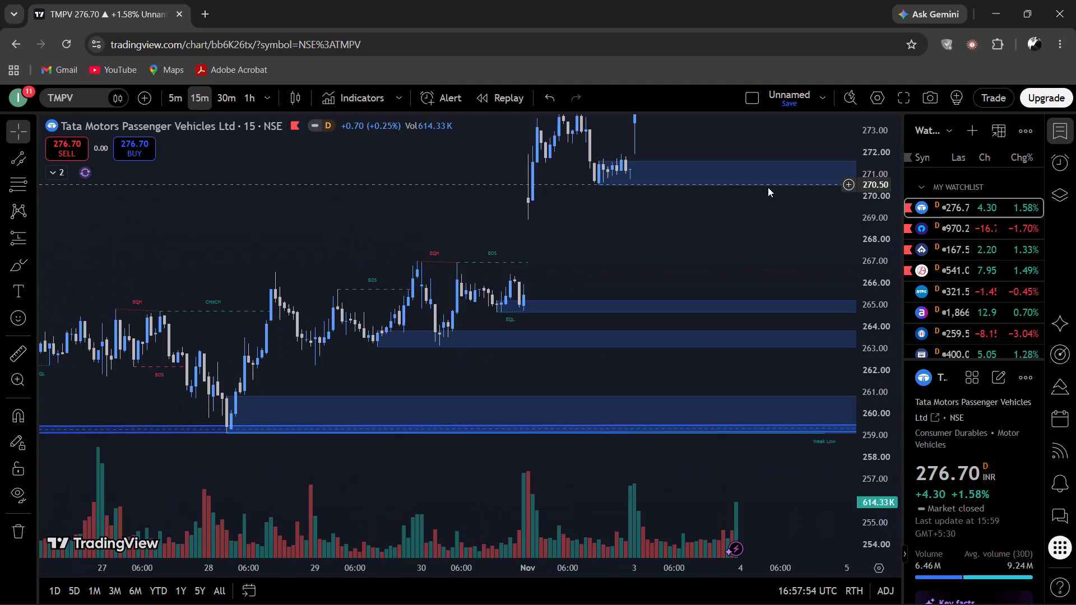
Hide the Smart Money Concepts [LuxAlgo] indicator on the chart.
left_click(55, 173)
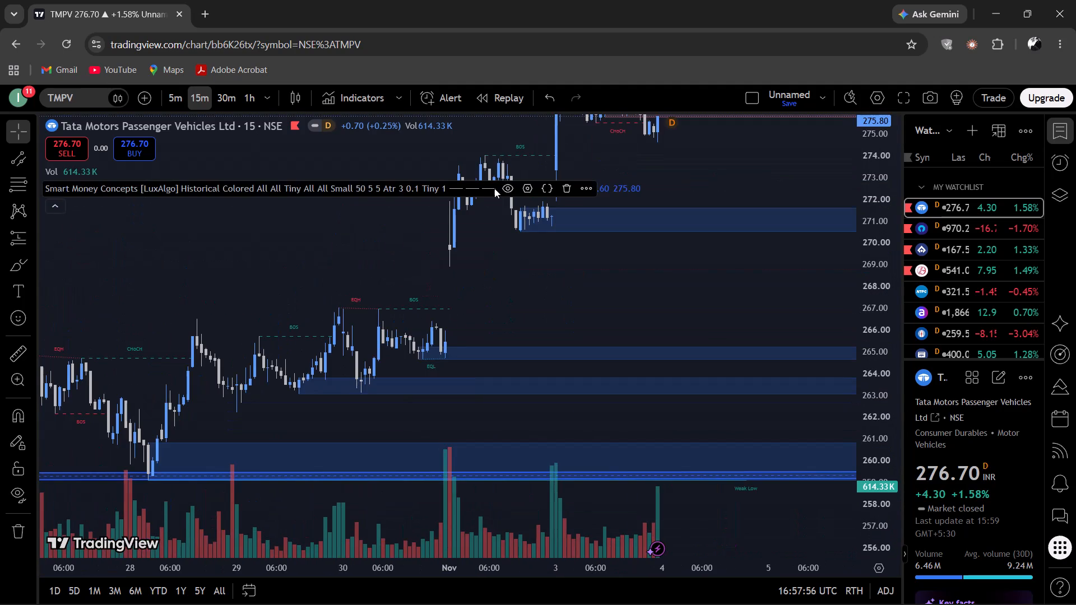
left_click(506, 184)
left_click(508, 318)
Hide the Vol indicator and collapse the indicator legend.
scroll(634, 281, "down", 5)
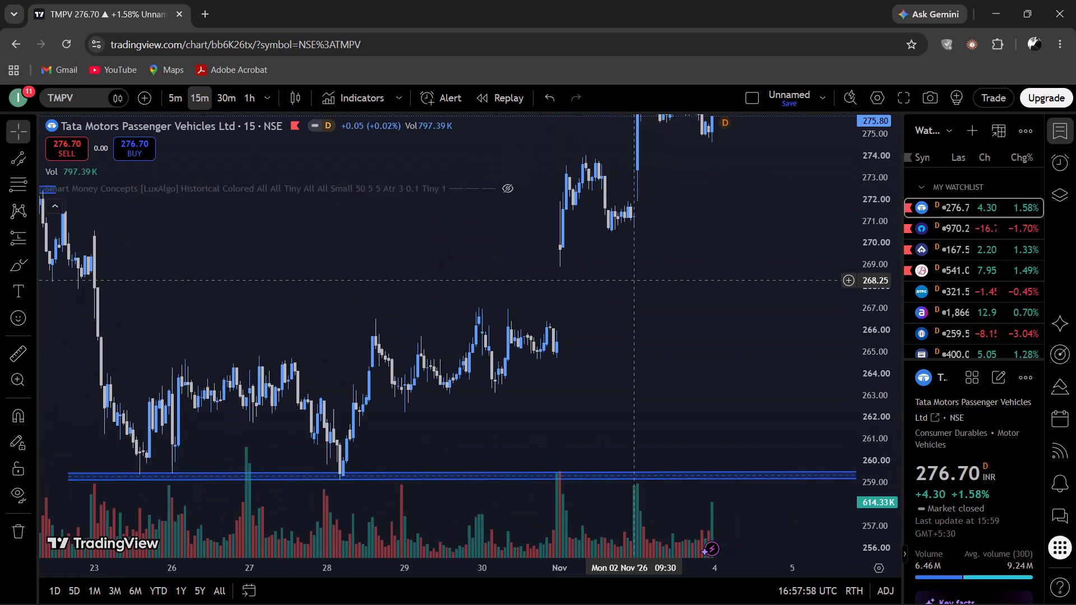
left_click_drag(883, 356, 865, 260)
left_click_drag(729, 258, 514, 296)
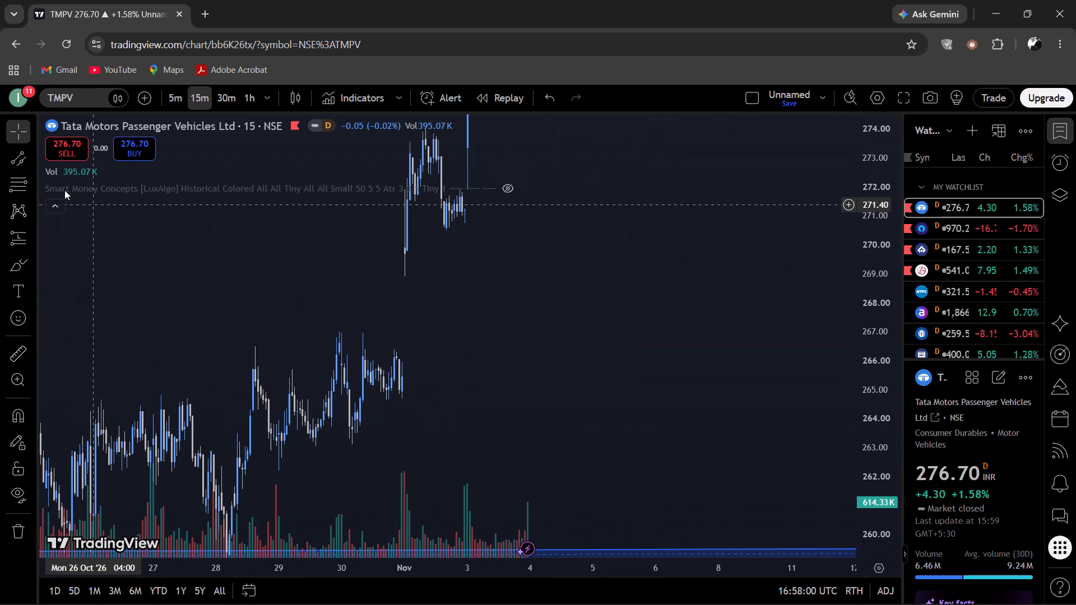
left_click(90, 169)
left_click(75, 167)
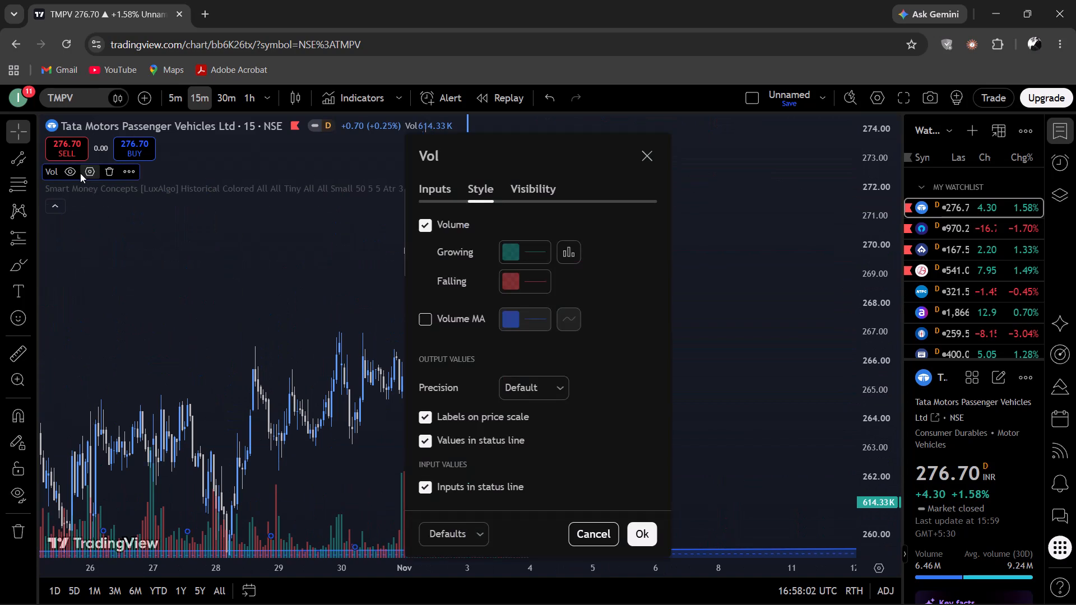
left_click(58, 203)
Examine the October decline and early-November price action against the two blue channels on the chart without indicators.
scroll(429, 327, "down", 4)
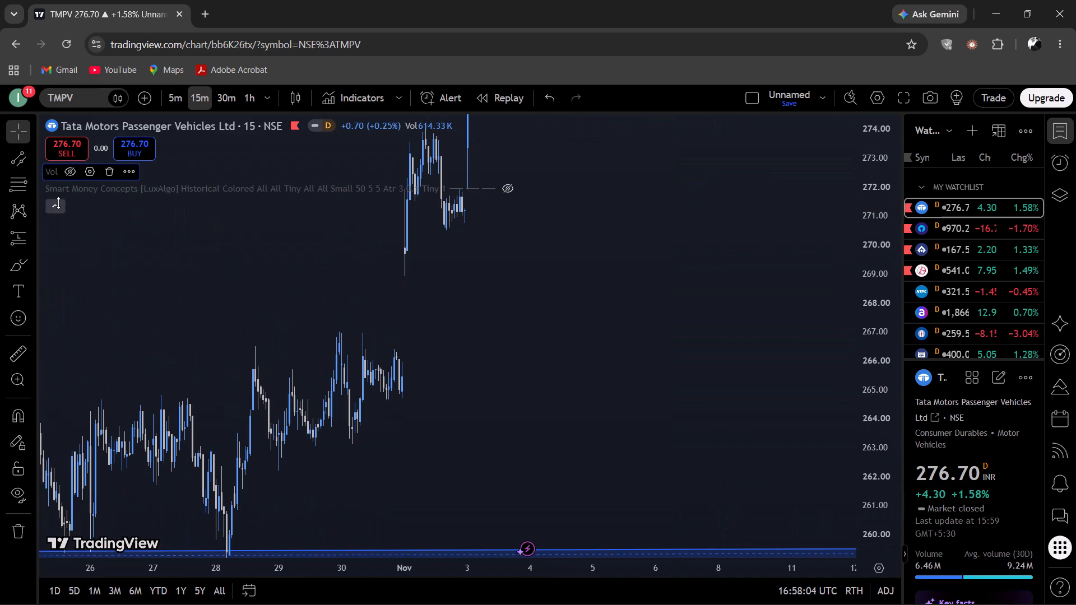
left_click_drag(859, 341, 892, 473)
left_click_drag(583, 222, 899, 474)
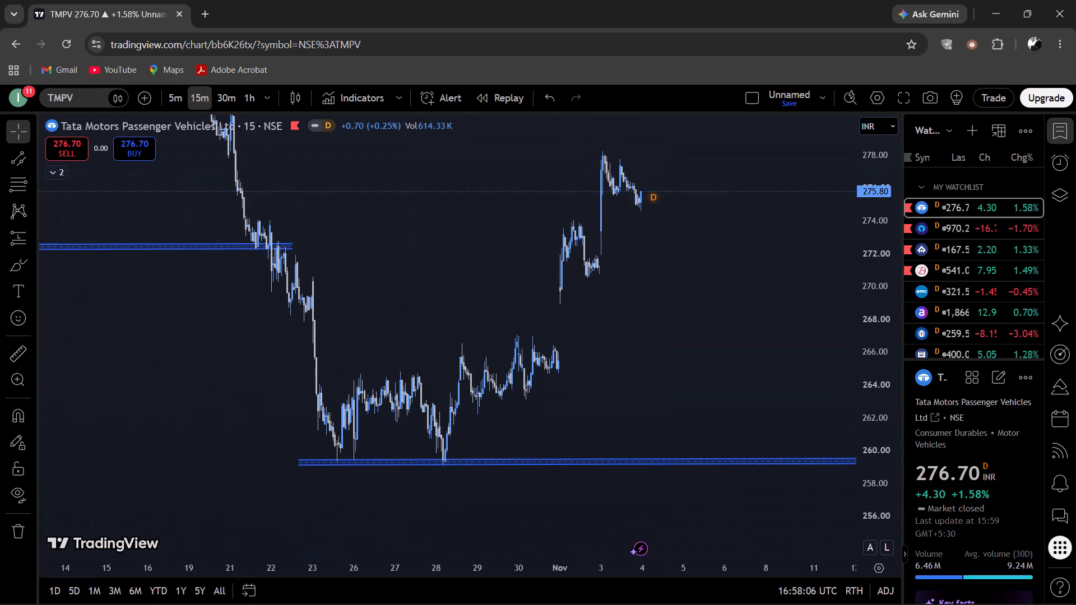
left_click_drag(899, 474, 659, 281)
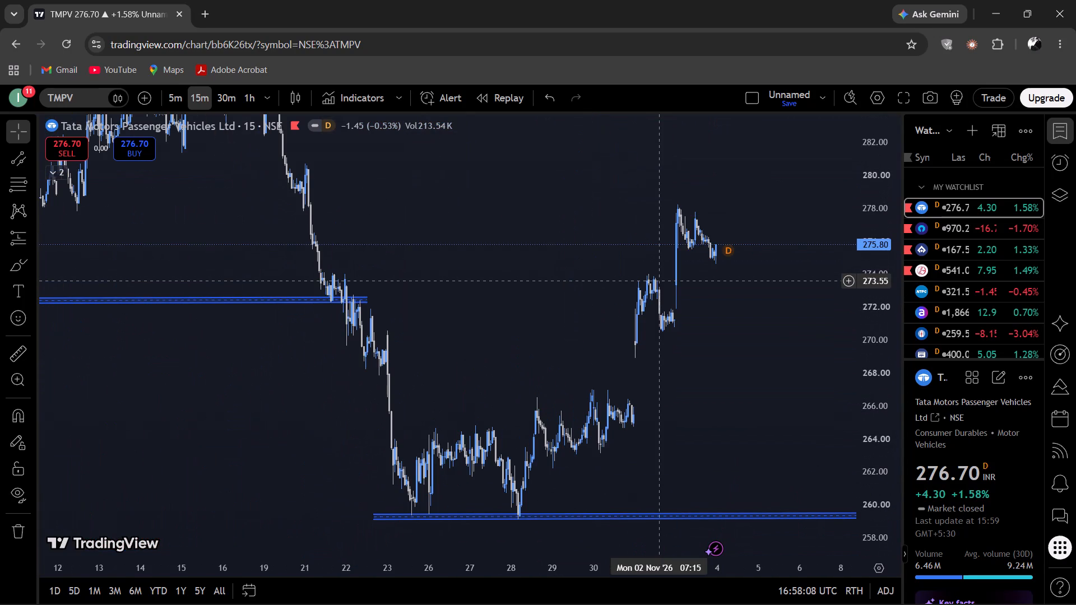
left_click_drag(659, 281, 662, 301)
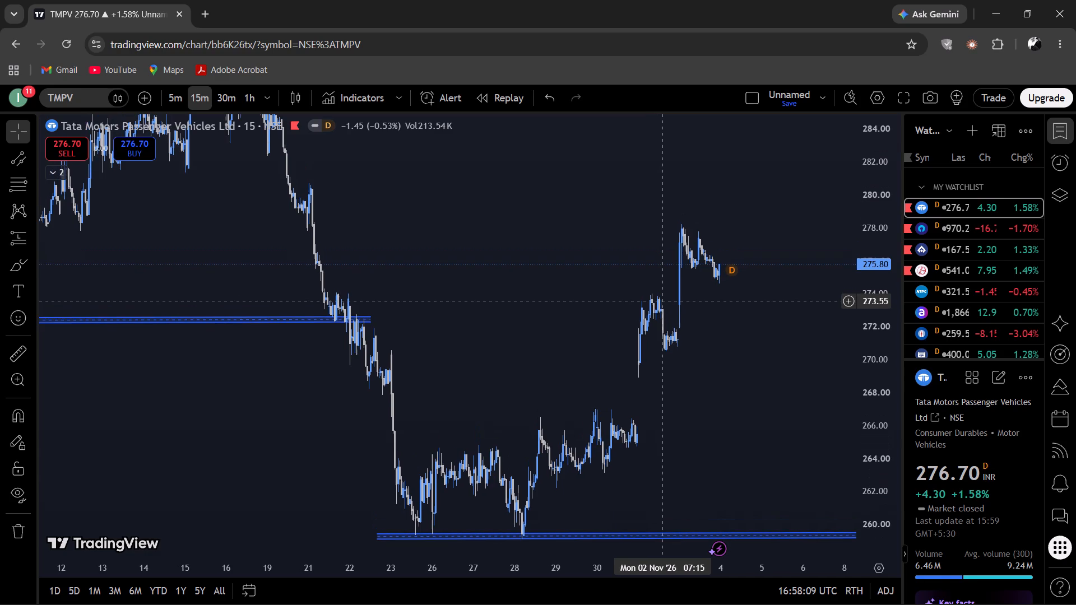
left_click_drag(662, 301, 819, 545)
scroll(649, 440, "down", 2)
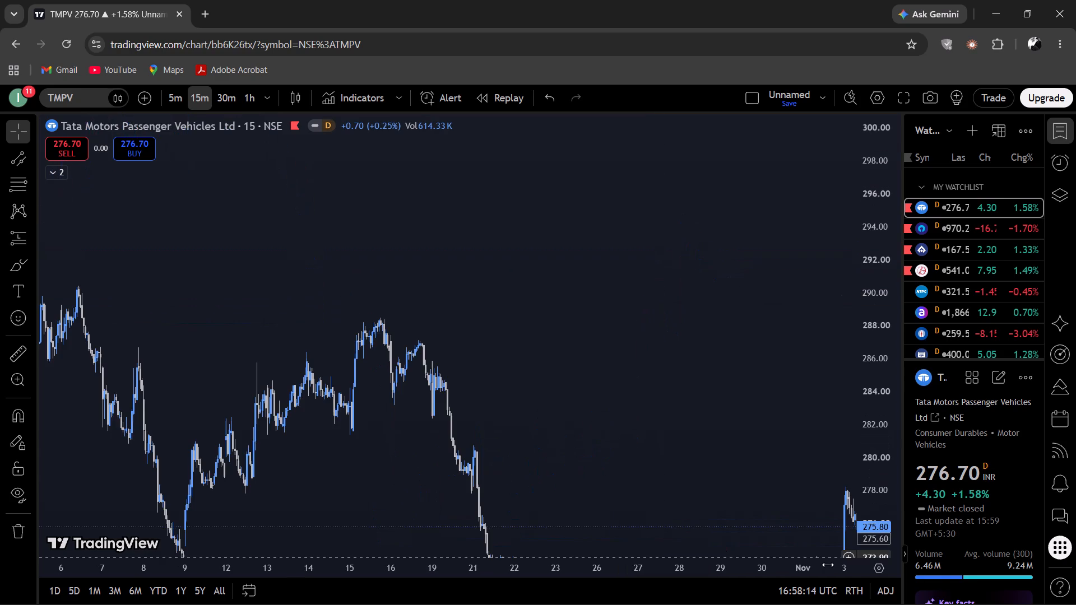
left_click_drag(695, 427, 602, 417)
scroll(600, 413, "down", 2)
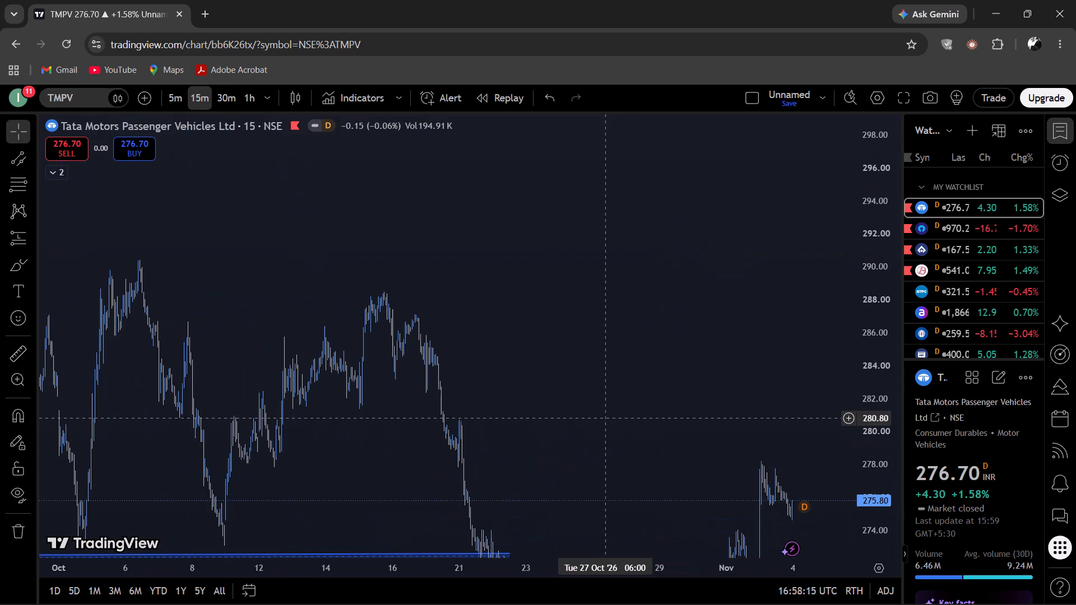
Look through the line, channel, Fibonacci and forecasting drawing tools for one to use on the chart.
left_click(29, 155)
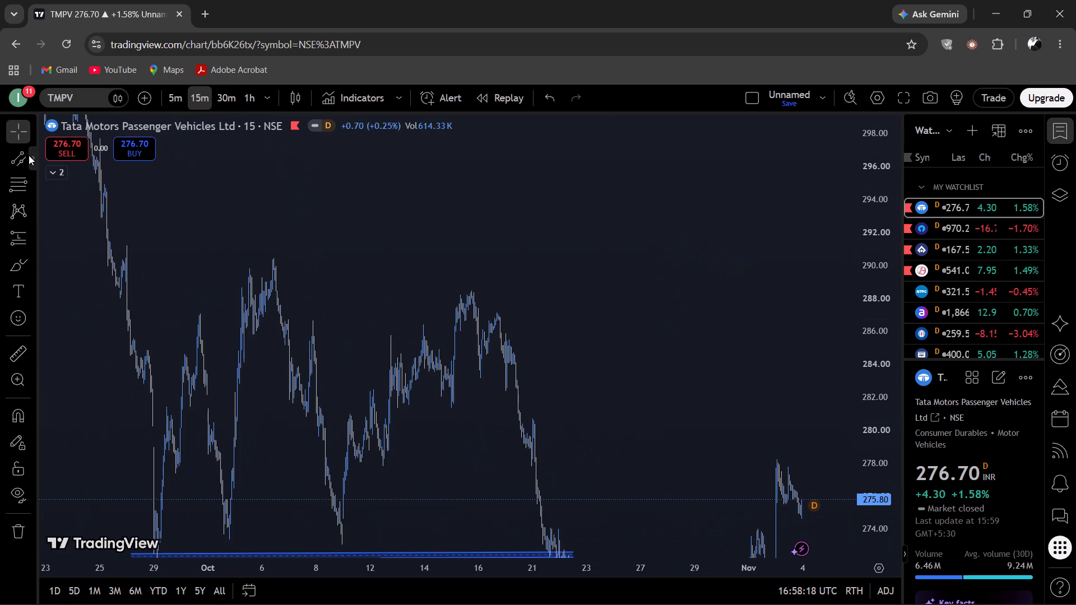
scroll(103, 334, "down", 2)
left_click(38, 179)
left_click(29, 188)
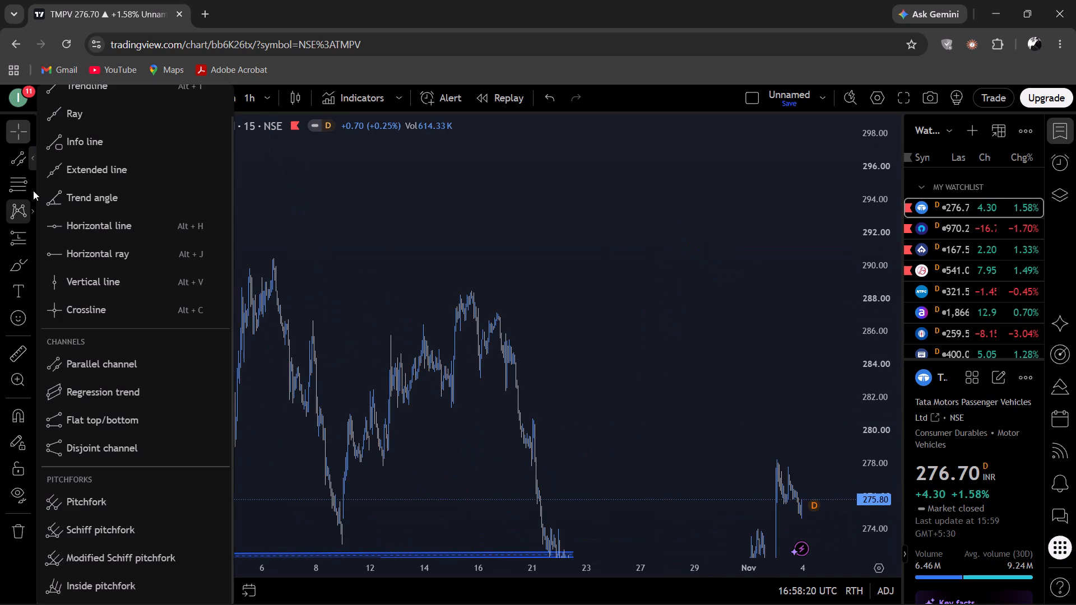
left_click(34, 214)
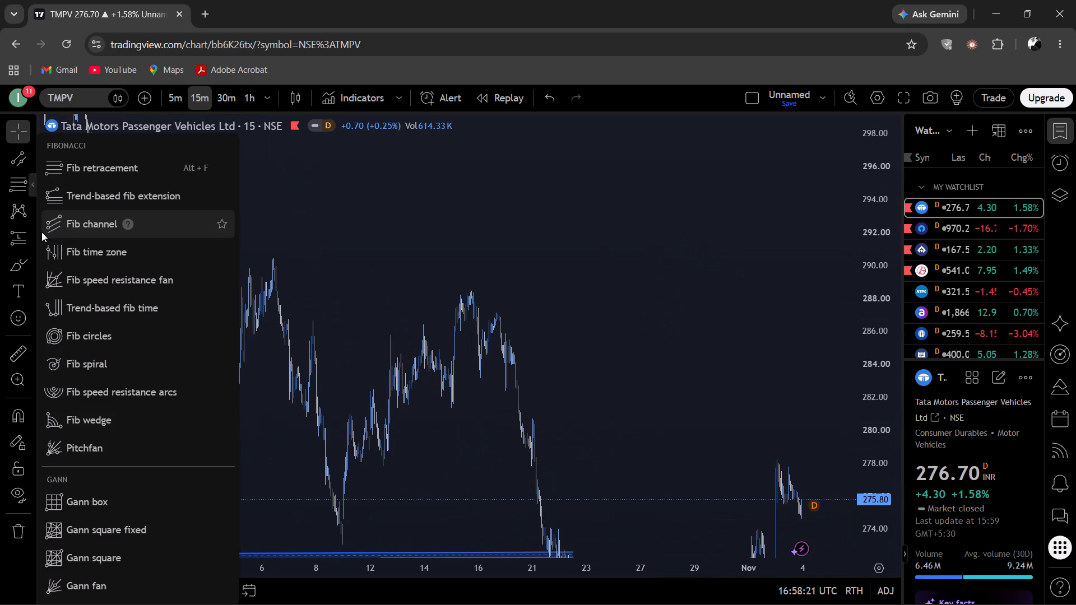
left_click(33, 240)
left_click(29, 360)
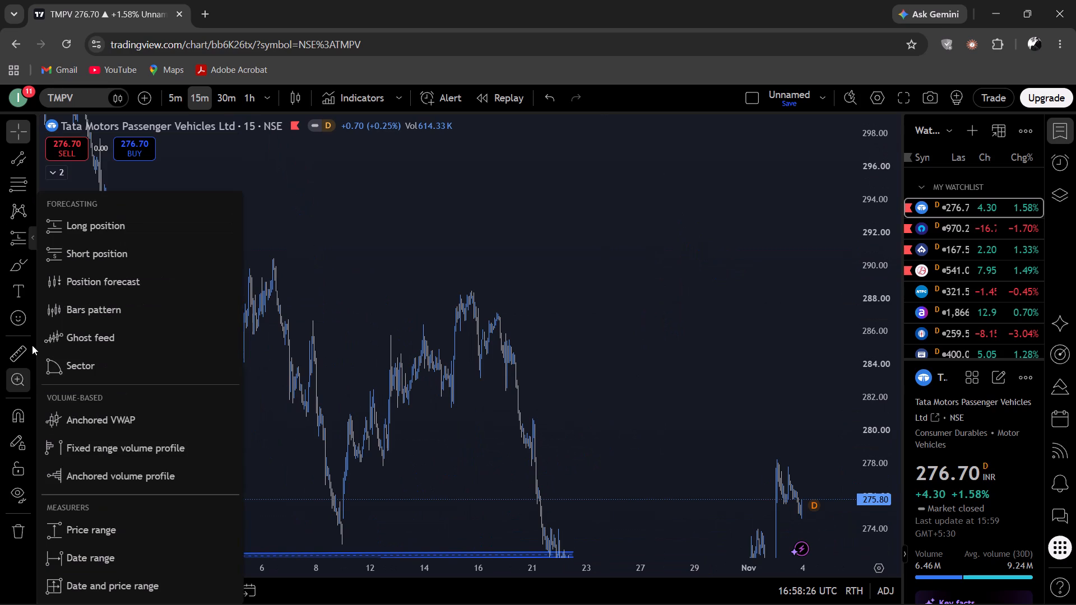
left_click(22, 133)
left_click(35, 163)
scroll(109, 284, "down", 10)
scroll(115, 305, "up", 4)
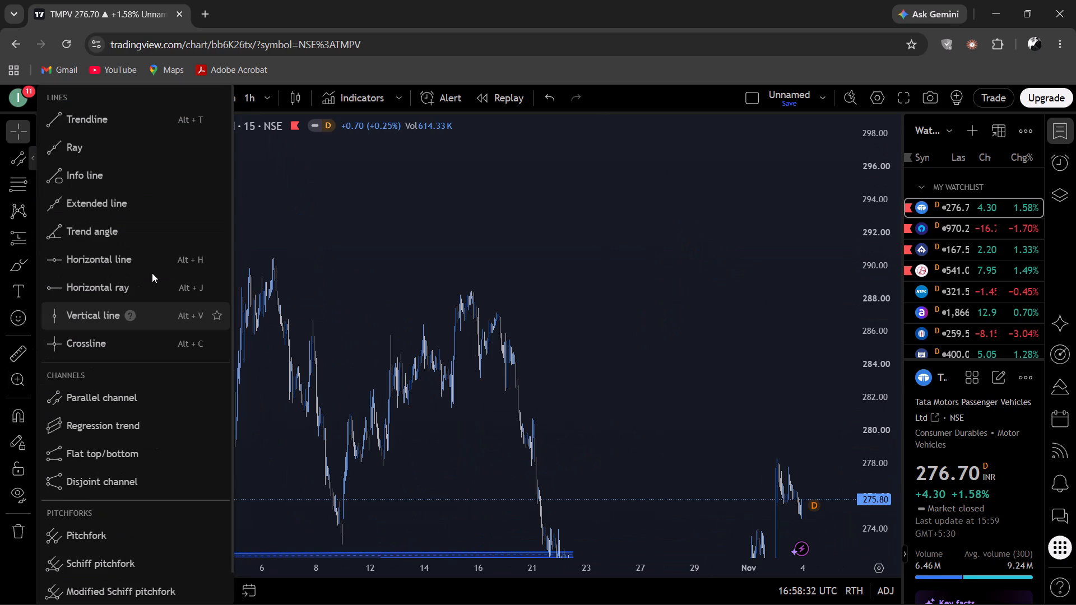
scroll(115, 303, "down", 5)
scroll(108, 400, "down", 3)
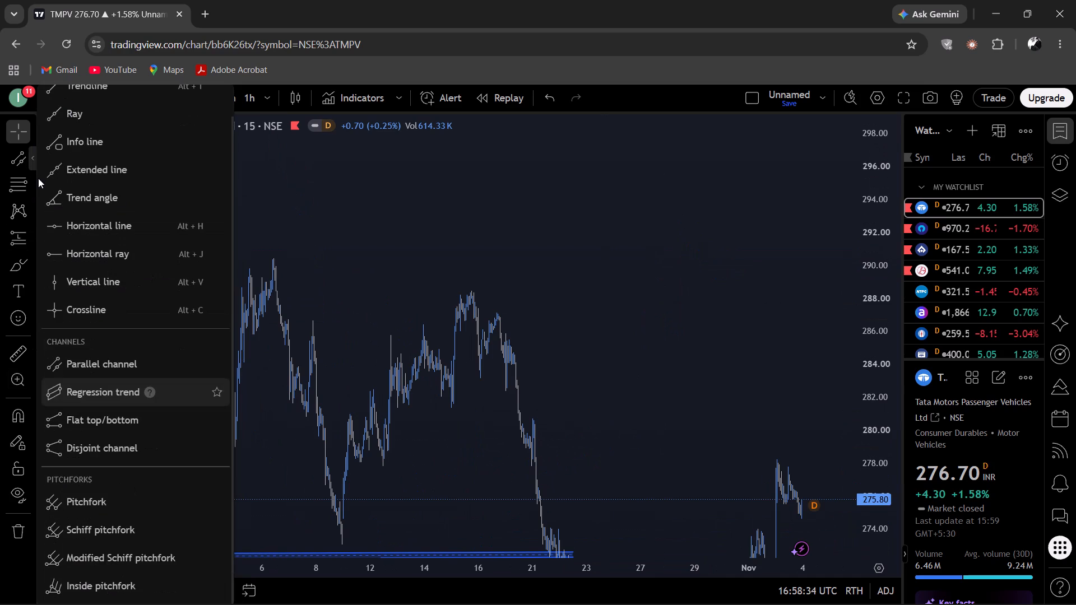
left_click(33, 129)
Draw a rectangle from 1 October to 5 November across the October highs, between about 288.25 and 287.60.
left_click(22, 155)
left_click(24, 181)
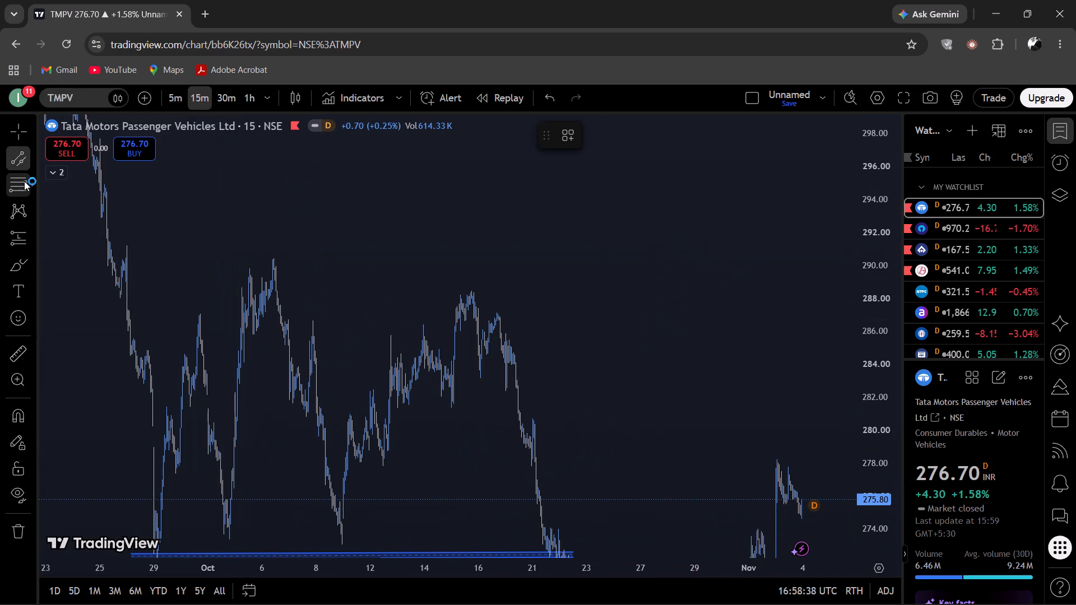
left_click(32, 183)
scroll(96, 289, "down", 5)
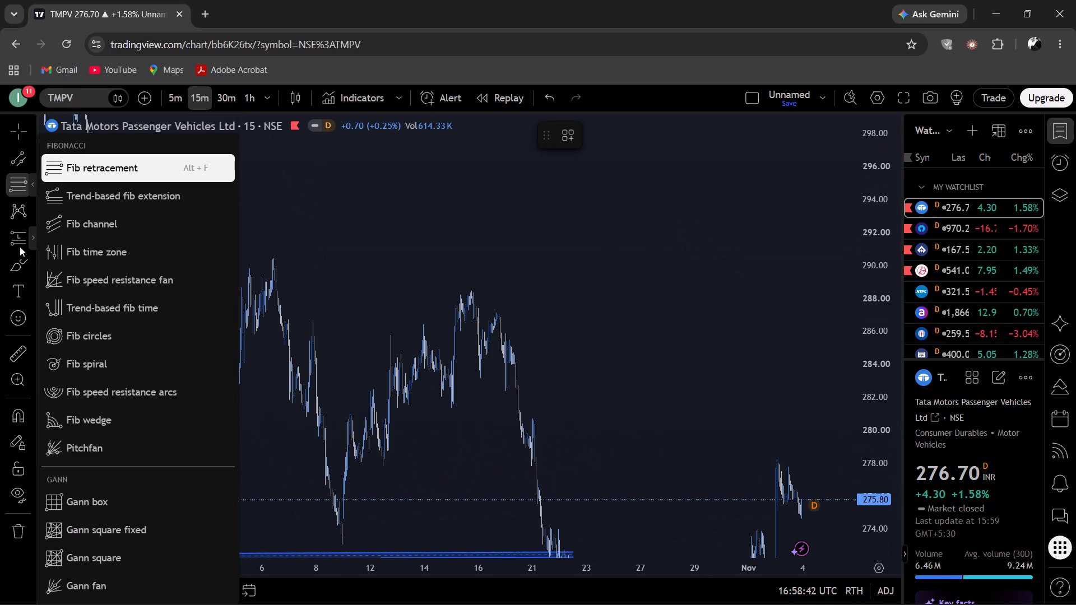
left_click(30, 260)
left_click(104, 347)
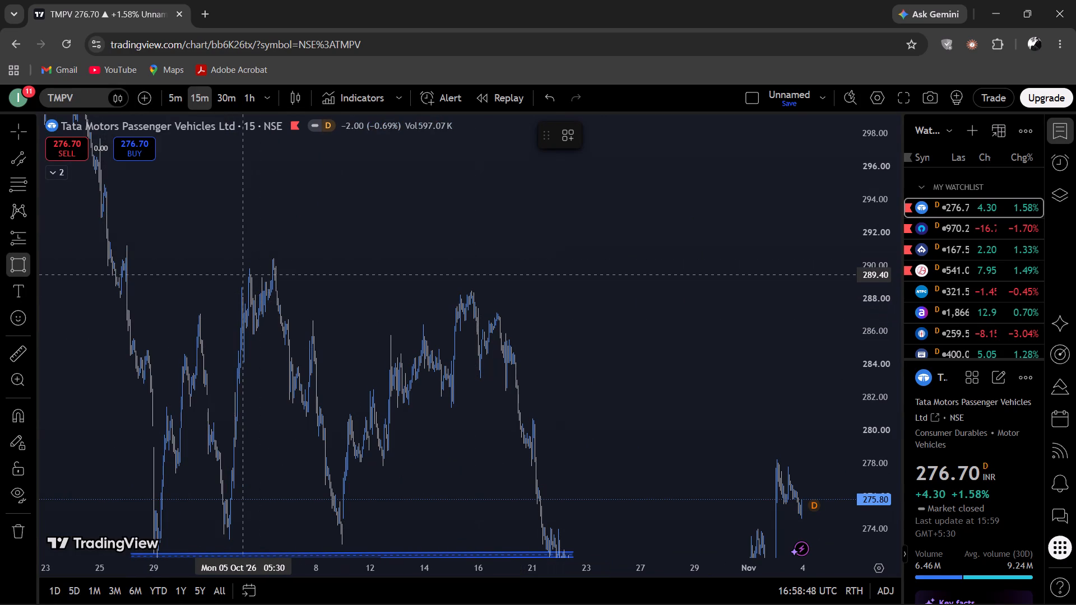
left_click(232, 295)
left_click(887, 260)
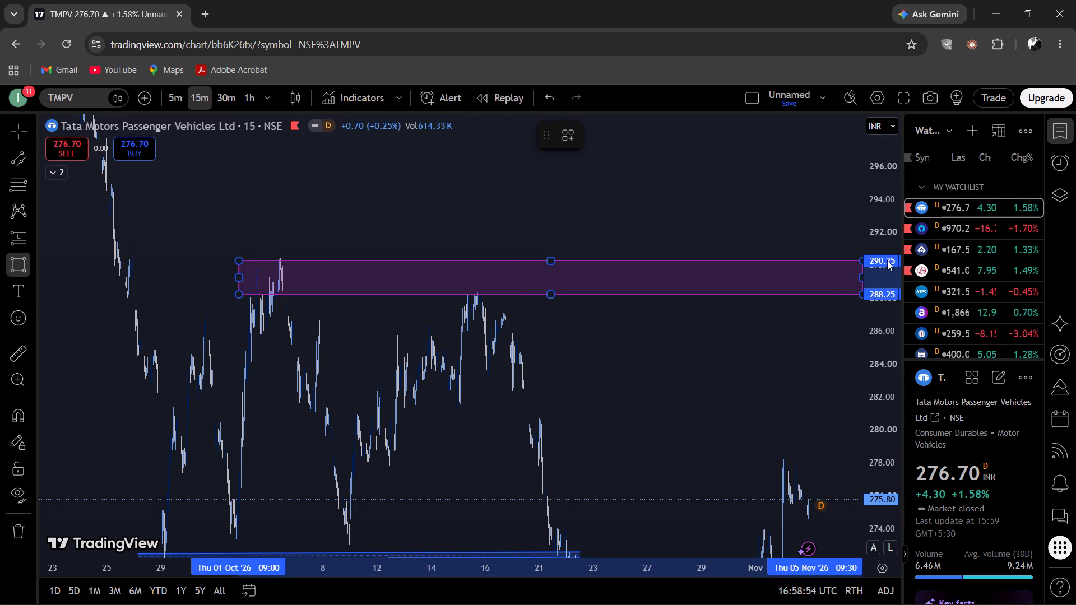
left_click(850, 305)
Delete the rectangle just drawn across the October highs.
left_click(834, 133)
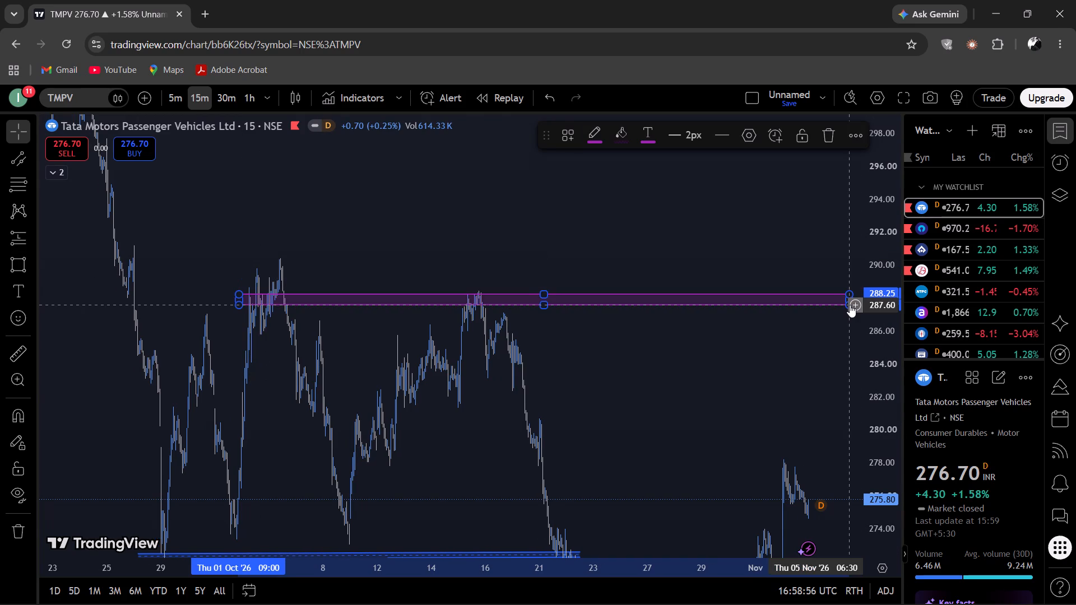
Switch the TMPV chart to the 5-minute timeframe.
left_click(170, 95)
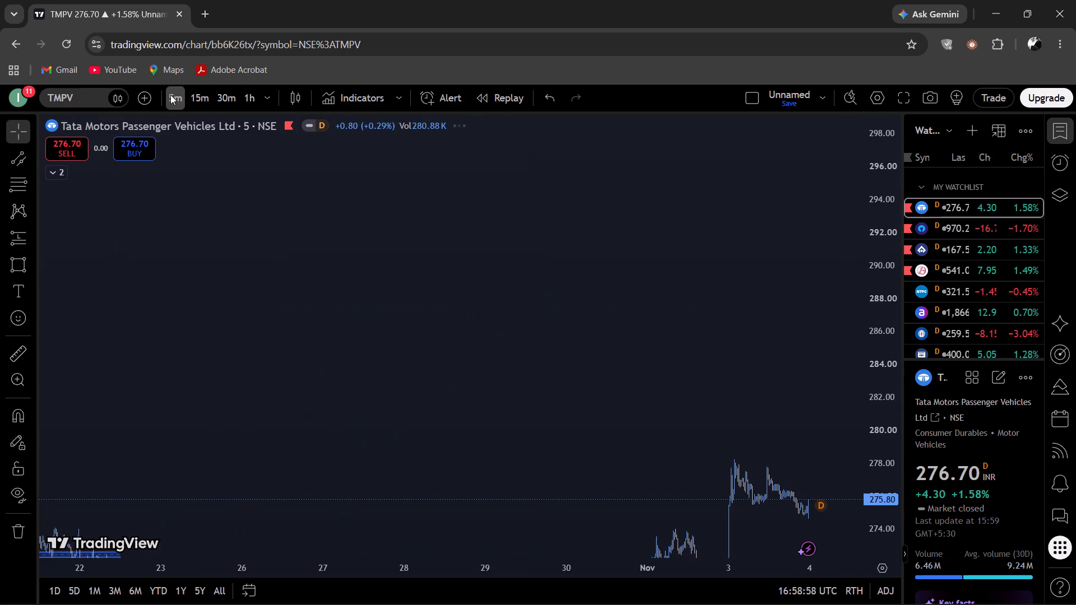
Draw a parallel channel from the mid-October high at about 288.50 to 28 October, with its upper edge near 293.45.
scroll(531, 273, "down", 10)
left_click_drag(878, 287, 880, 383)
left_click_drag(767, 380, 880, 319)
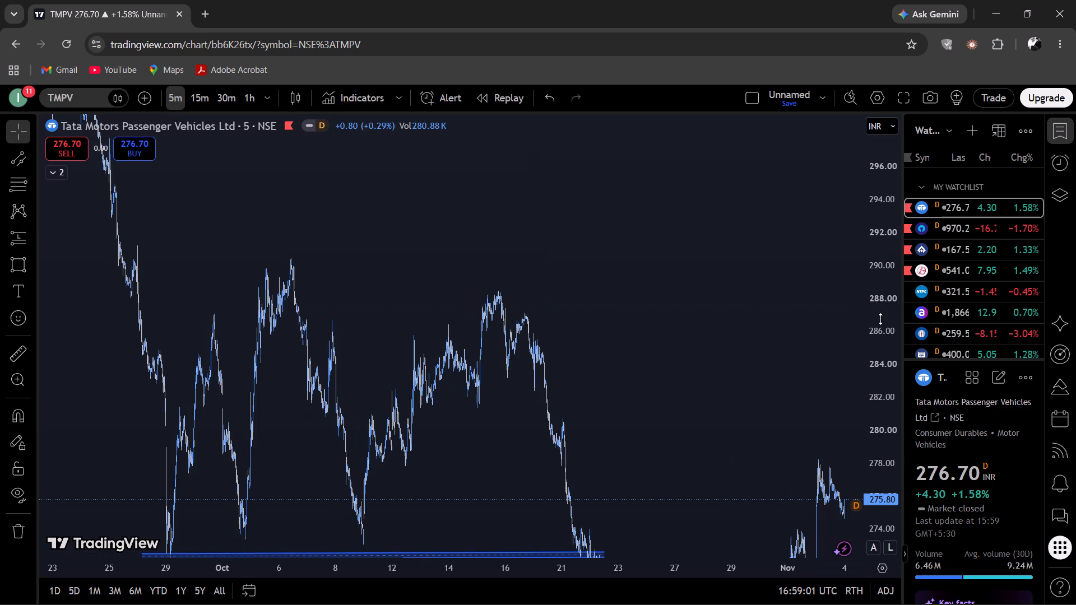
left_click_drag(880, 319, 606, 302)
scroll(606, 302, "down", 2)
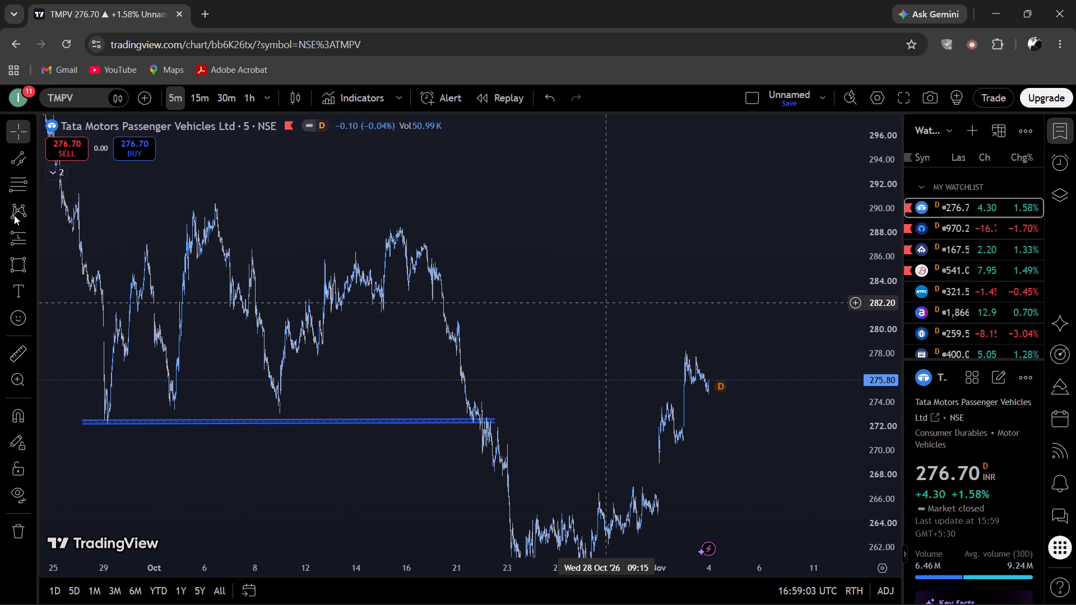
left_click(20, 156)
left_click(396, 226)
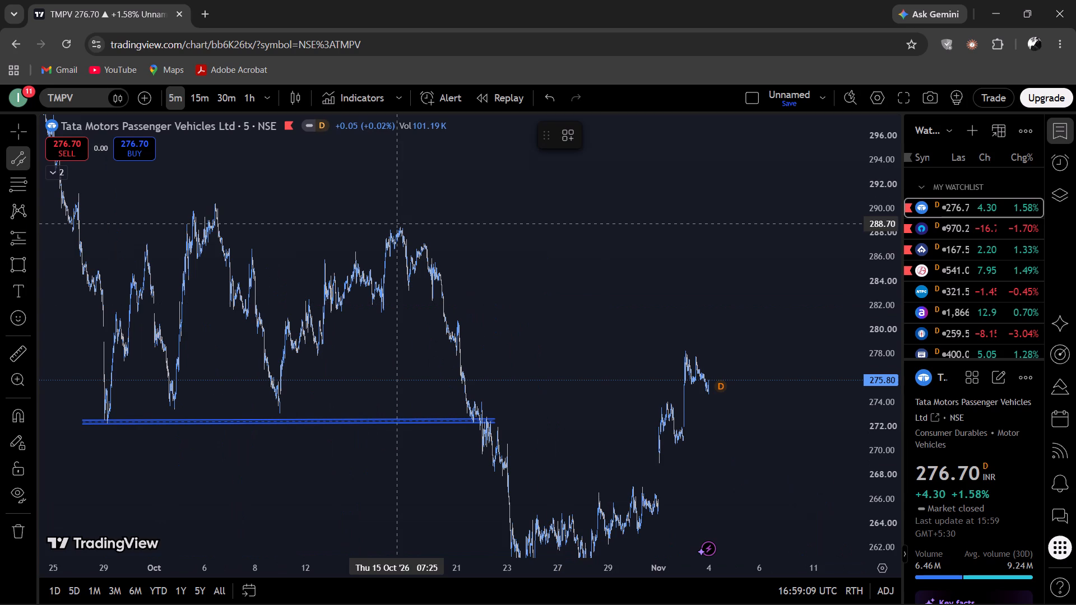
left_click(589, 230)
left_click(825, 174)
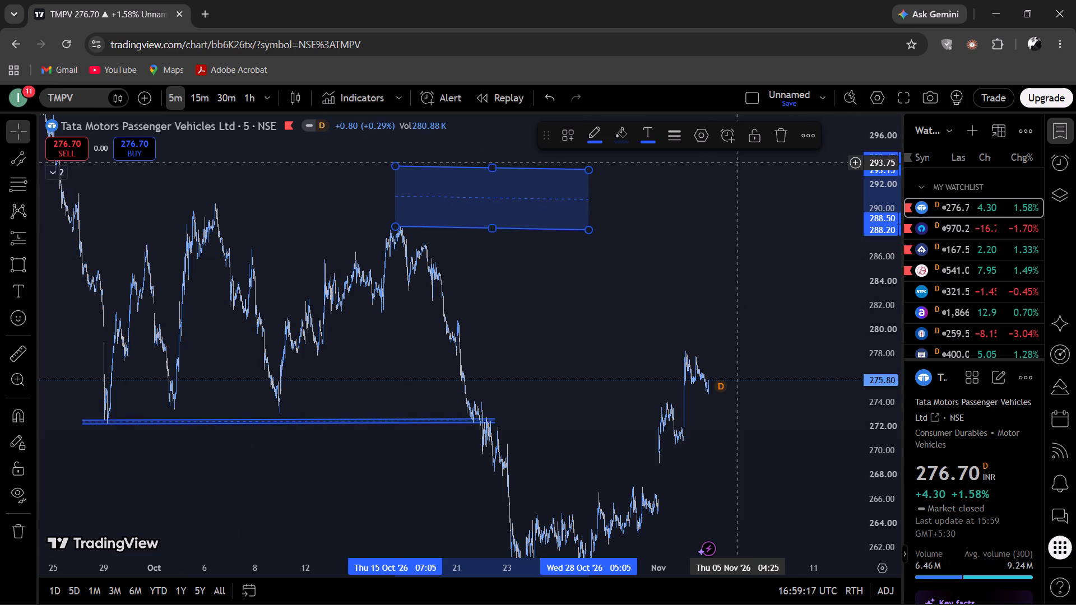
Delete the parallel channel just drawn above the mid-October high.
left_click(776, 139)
Examine the 5-minute price action from late August through the October decline against the blue channels.
scroll(708, 184, "down", 3)
scroll(674, 318, "down", 4)
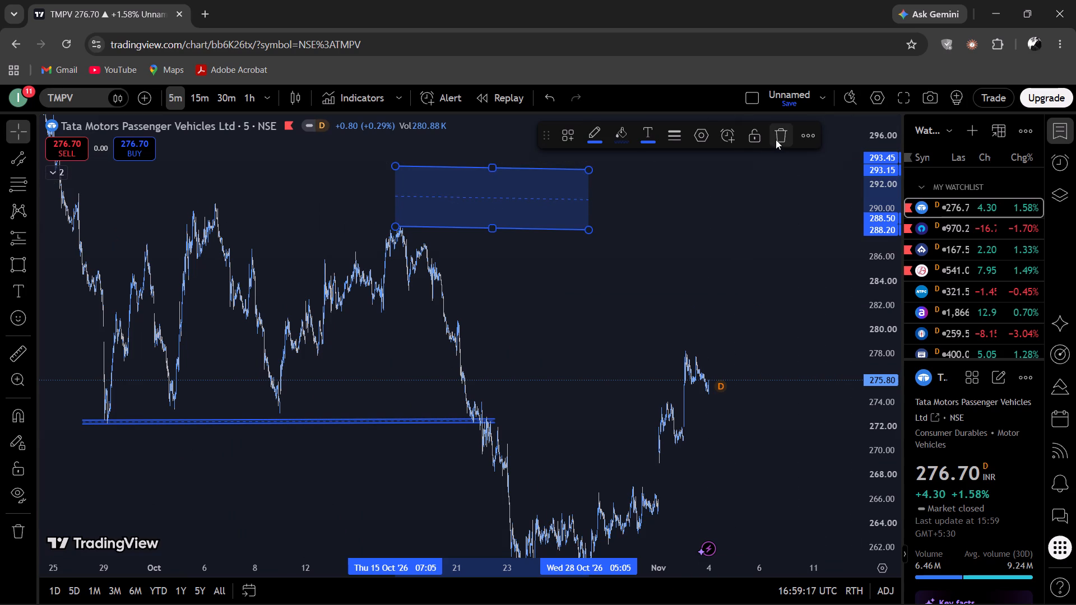
scroll(756, 245, "down", 3)
left_click_drag(891, 254, 889, 375)
left_click_drag(397, 263, 776, 139)
left_click_drag(776, 139, 672, 373)
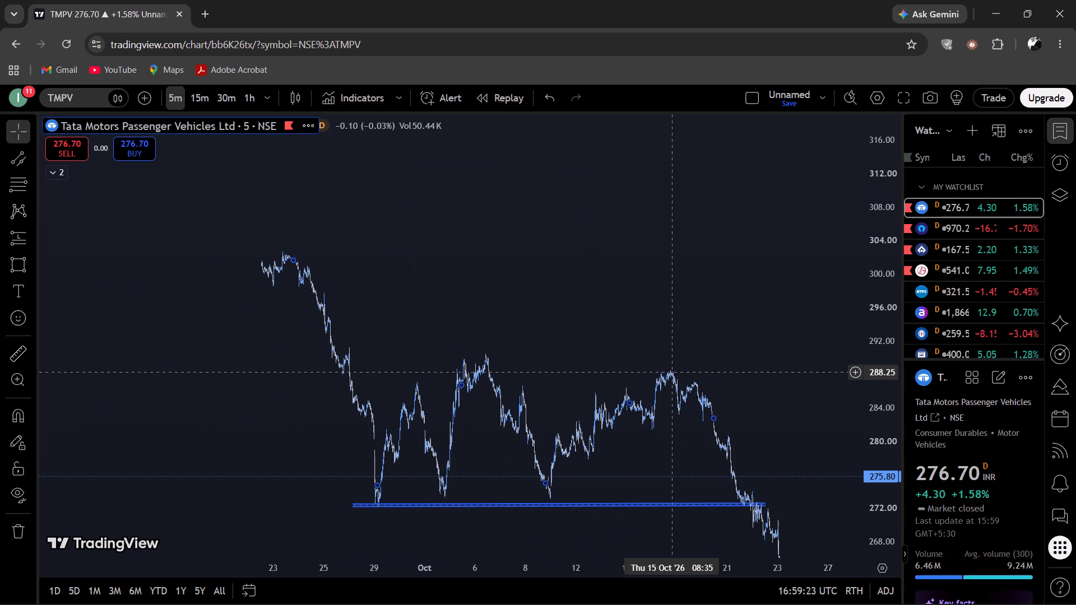
left_click_drag(672, 373, 803, 425)
left_click_drag(639, 371, 806, 425)
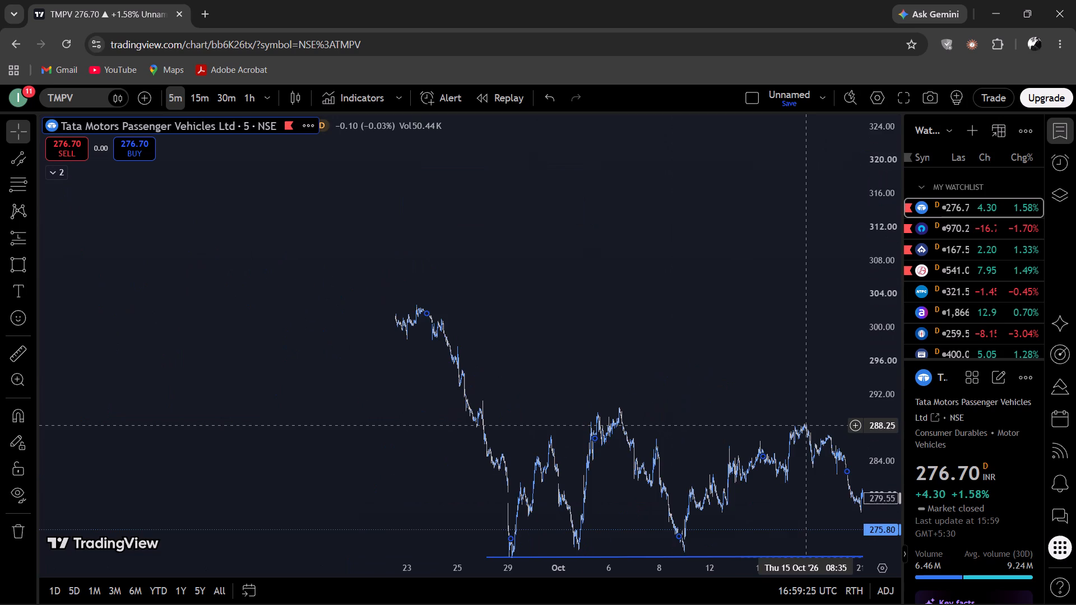
left_click_drag(806, 425, 876, 385)
left_click_drag(572, 336, 776, 421)
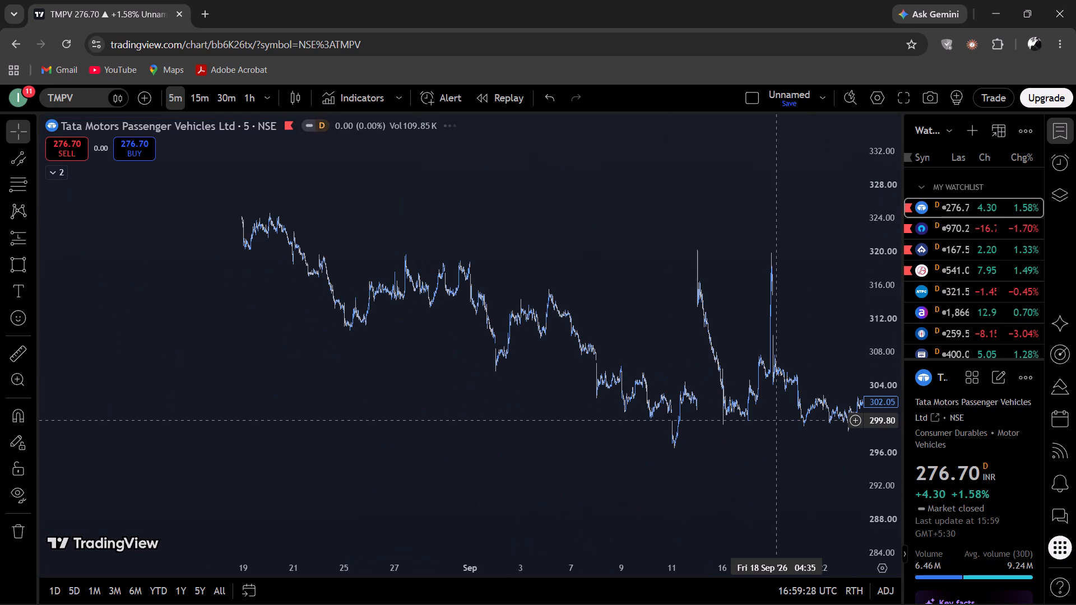
left_click_drag(776, 421, 759, 425)
left_click_drag(706, 427, 219, 170)
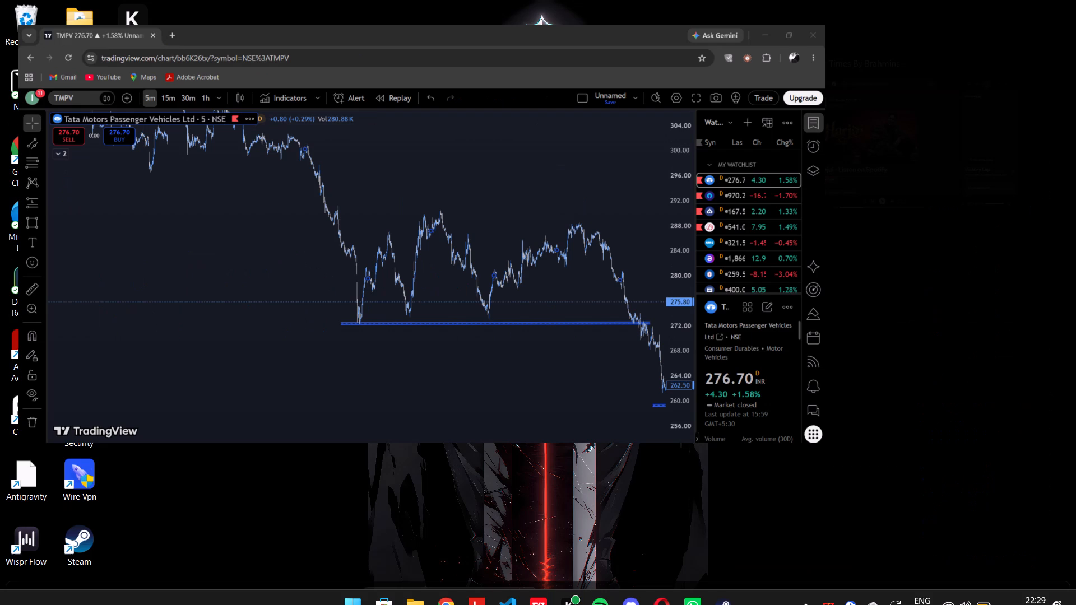
Close the Sign in to Steam window from the overview of open windows.
left_click(517, 60)
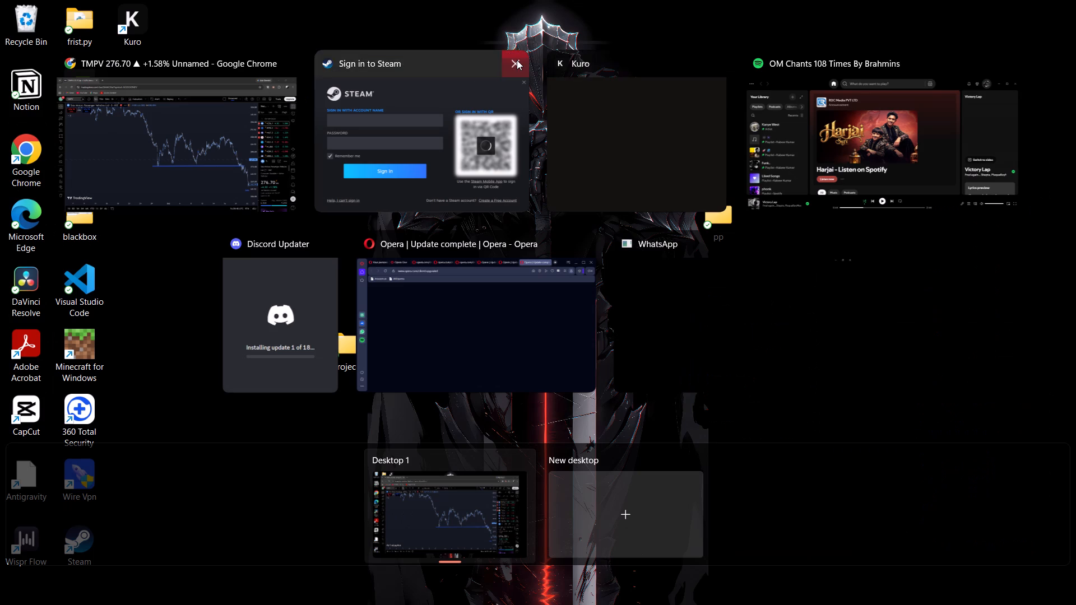
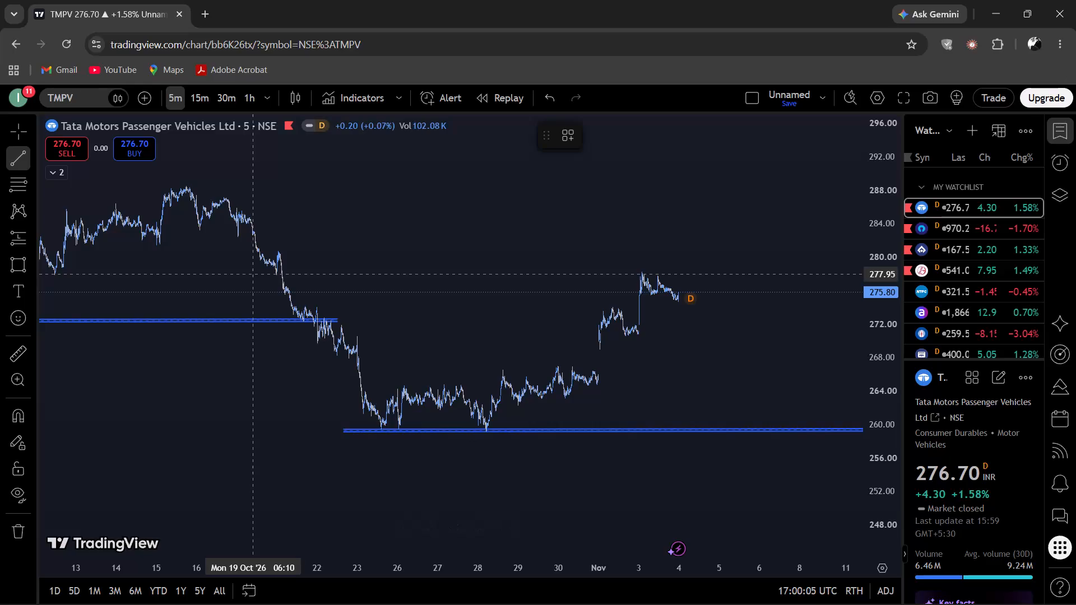
Draw a descending trendline over the TMPV October decline, from about 287.35 on 16 October to about 260 on 27 October.
left_click(228, 196)
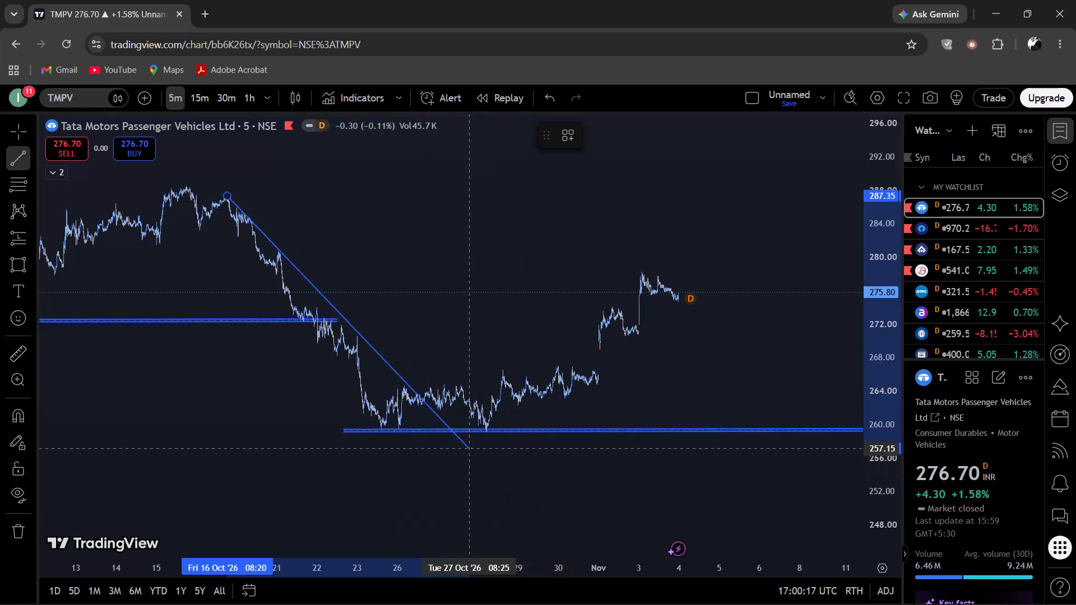
left_click(440, 426)
left_click(454, 330)
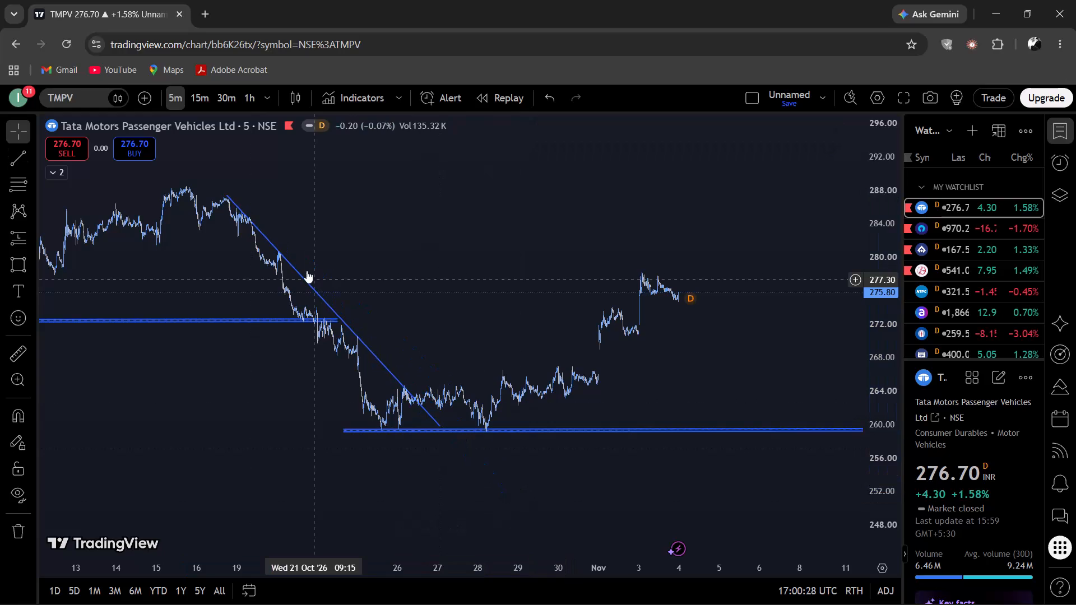
Open the State Bank of India chart from the watchlist and examine its recent 5-minute price action.
left_click(933, 233)
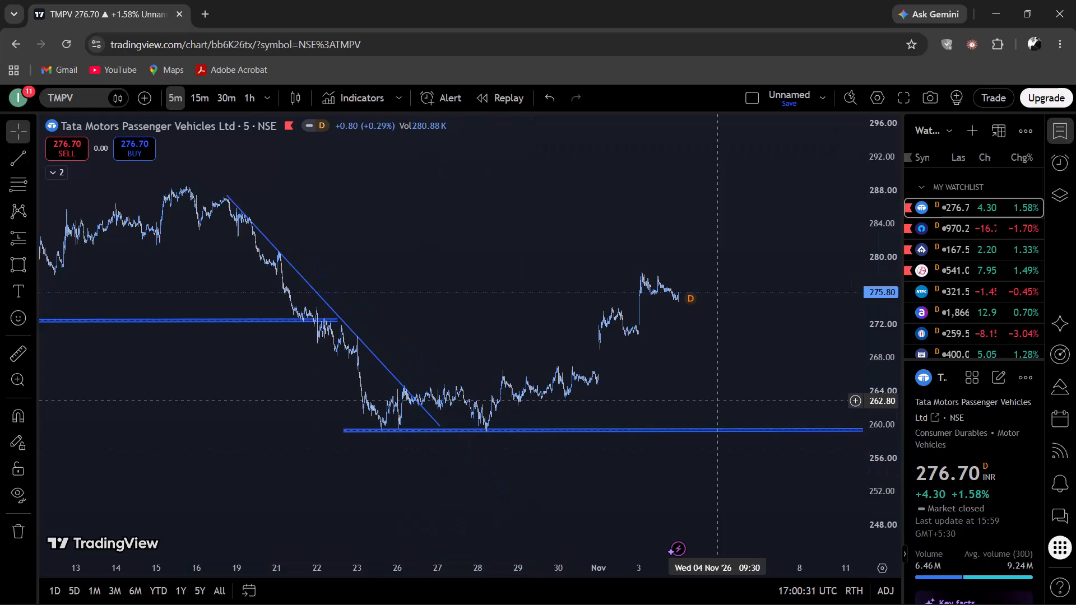
scroll(761, 272, "down", 4)
scroll(727, 268, "up", 9)
left_click_drag(874, 213, 743, 357)
left_click_drag(743, 357, 857, 446)
left_click_drag(672, 385, 996, 282)
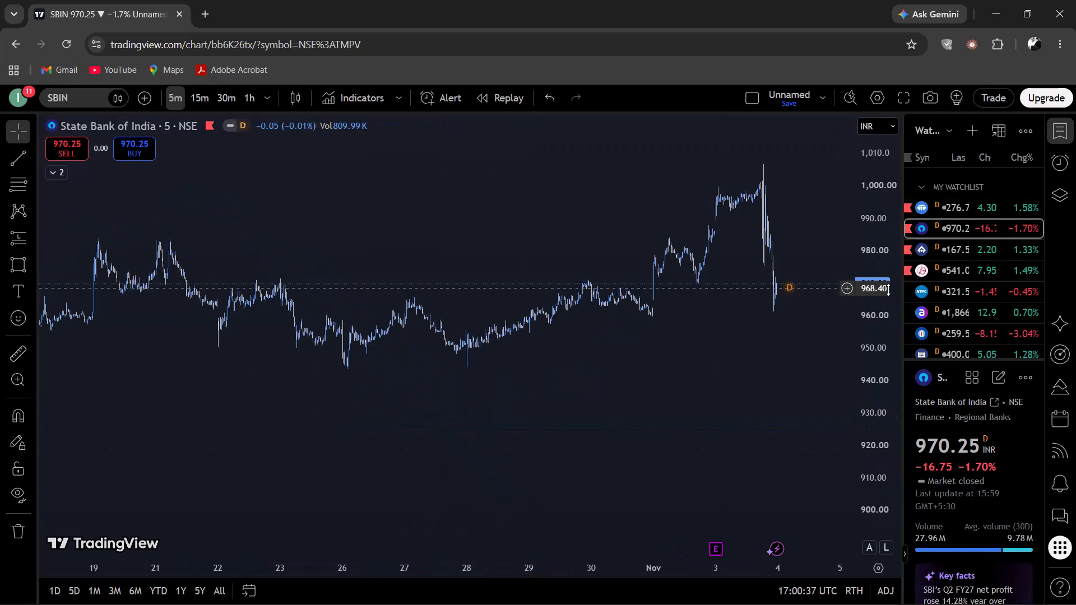
Open the Steel Authority of India (SAIL) chart and examine October's 5-minute price action against the descending blue channel.
left_click(966, 253)
left_click_drag(783, 281, 601, 302)
left_click_drag(888, 203, 878, 404)
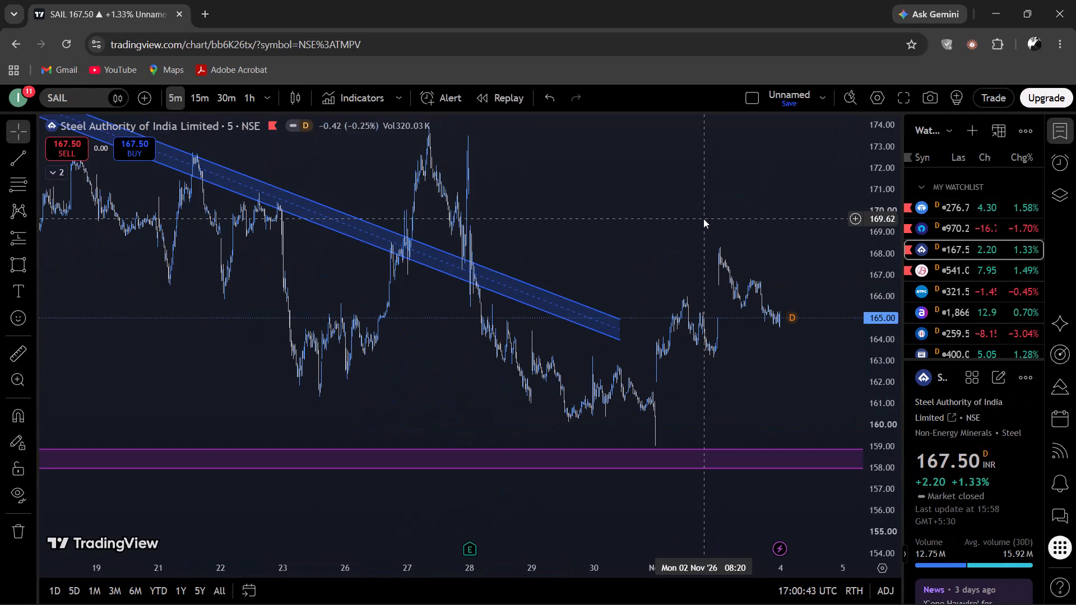
scroll(479, 322, "down", 3)
left_click_drag(879, 255, 879, 366)
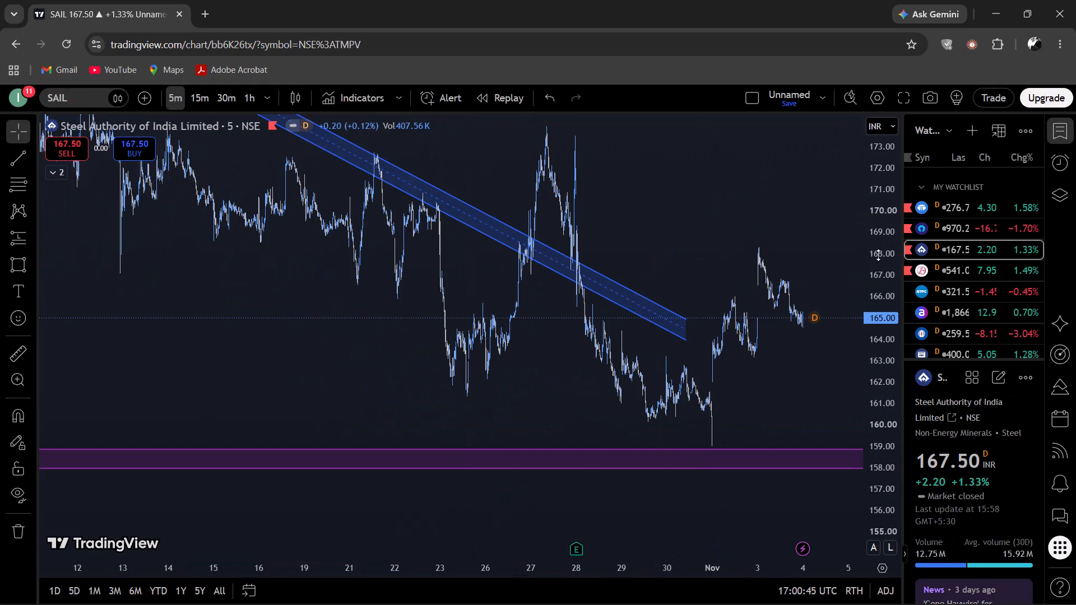
scroll(713, 385, "up", 1)
left_click_drag(763, 279, 729, 355)
left_click_drag(476, 258, 1021, 393)
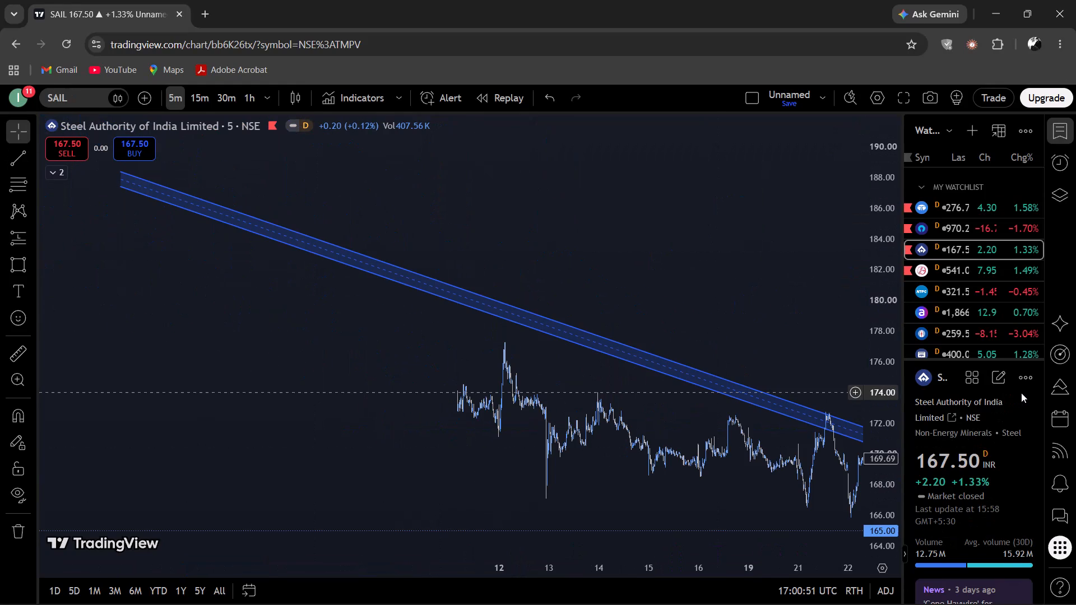
left_click_drag(1021, 393, 102, 232)
scroll(474, 245, "up", 2)
scroll(345, 323, "up", 2)
left_click_drag(285, 328, 1021, 393)
left_click_drag(1021, 393, 642, 285)
Examine SAIL's 5-minute price action from 29 October to 3 November above the purple zone.
scroll(567, 311, "up", 3)
left_click_drag(402, 311, 625, 263)
scroll(577, 293, "up", 2)
left_click_drag(437, 327, 512, 313)
scroll(413, 341, "up", 5)
left_click_drag(883, 371, 948, 100)
left_click_drag(325, 306, 617, 366)
left_click_drag(879, 417, 877, 418)
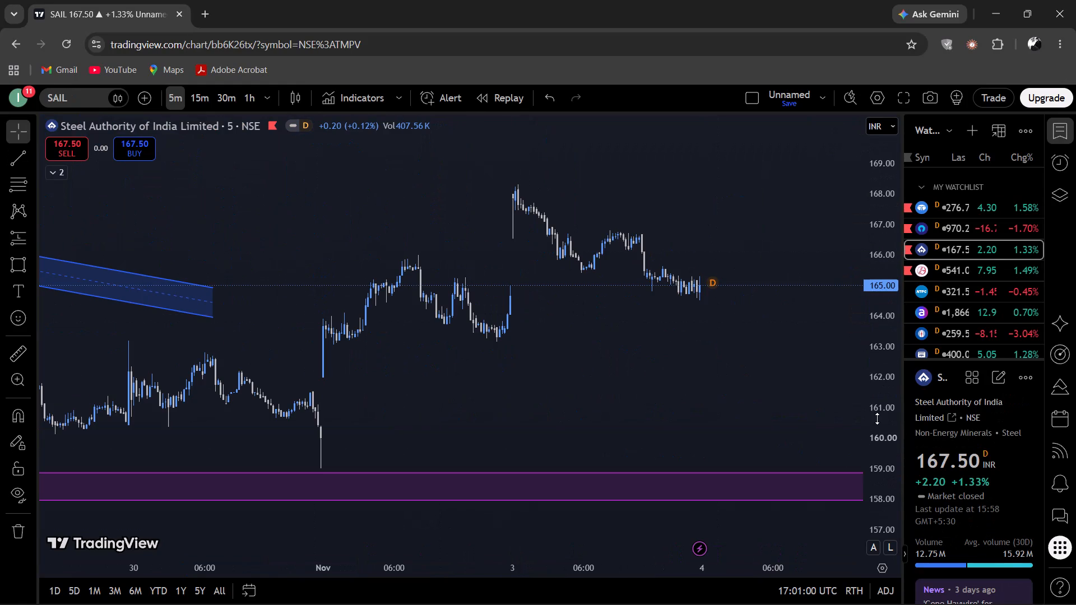
left_click_drag(877, 418, 915, 250)
left_click_drag(892, 215, 901, 329)
left_click_drag(512, 325, 615, 319)
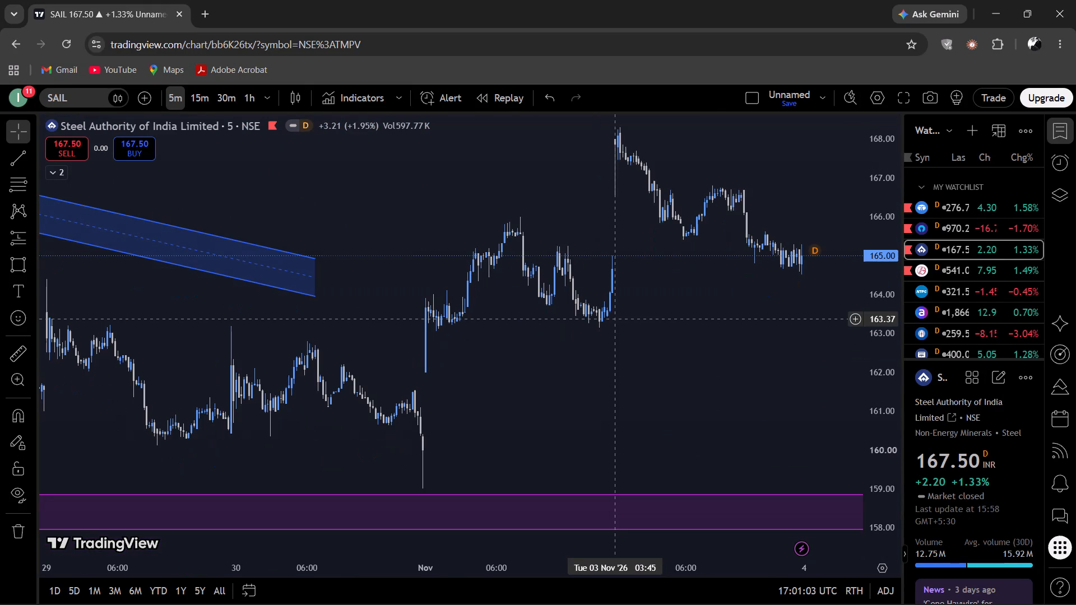
left_click_drag(615, 319, 530, 343)
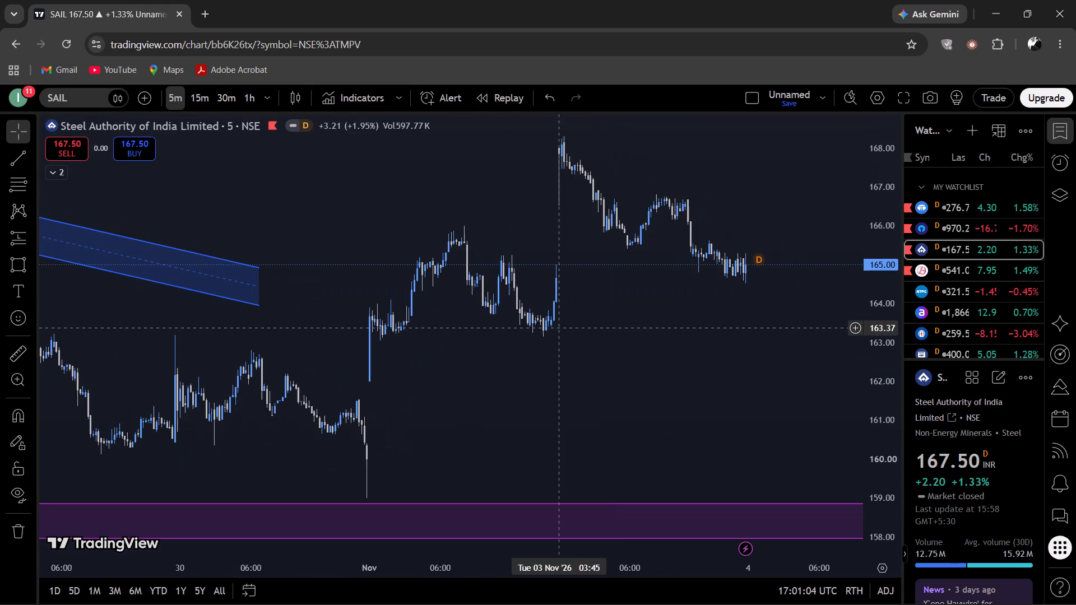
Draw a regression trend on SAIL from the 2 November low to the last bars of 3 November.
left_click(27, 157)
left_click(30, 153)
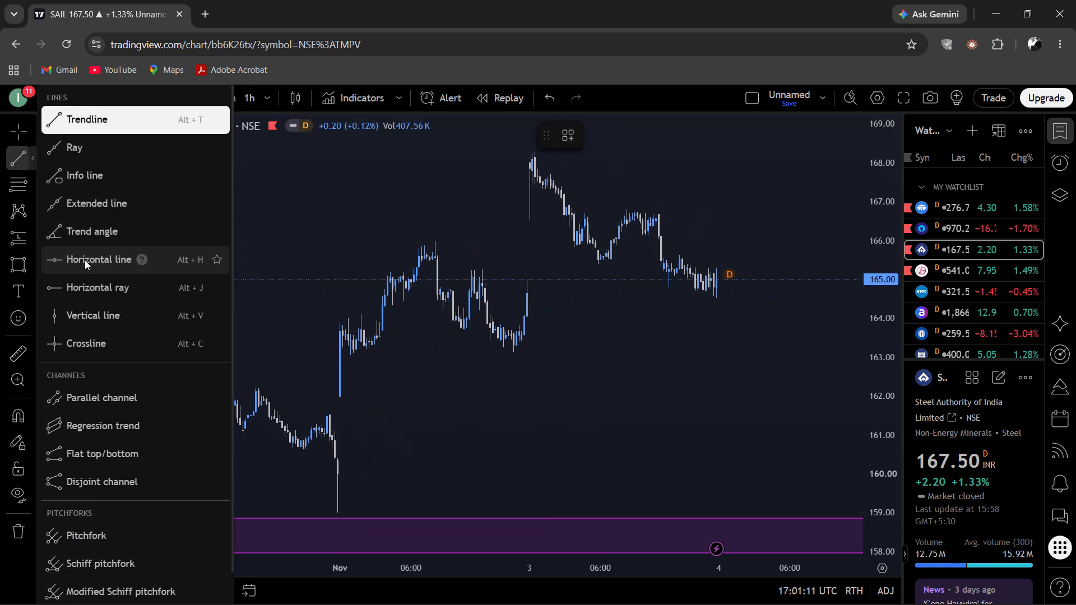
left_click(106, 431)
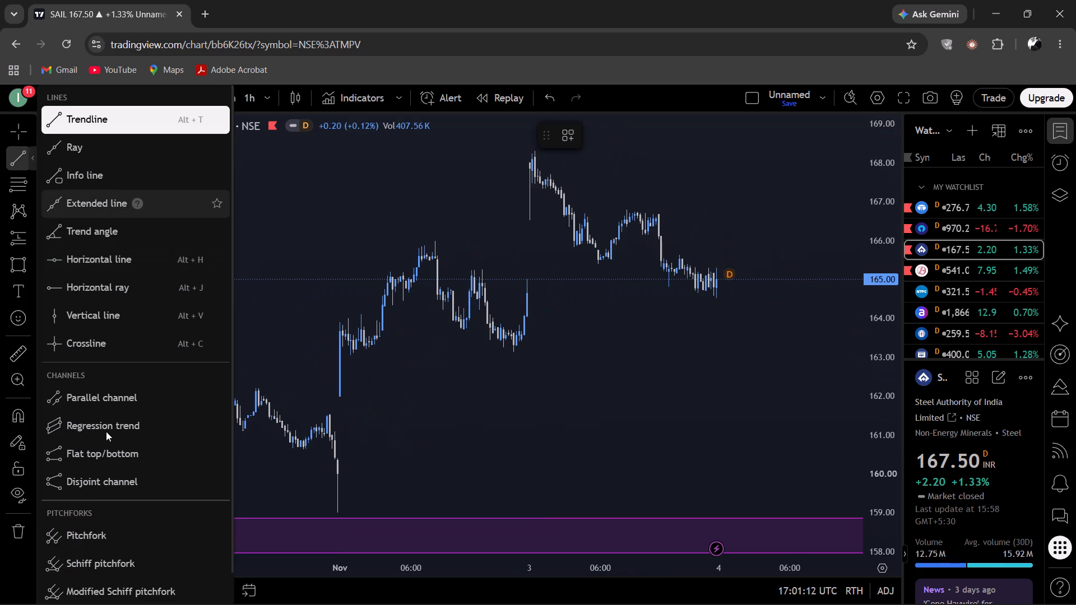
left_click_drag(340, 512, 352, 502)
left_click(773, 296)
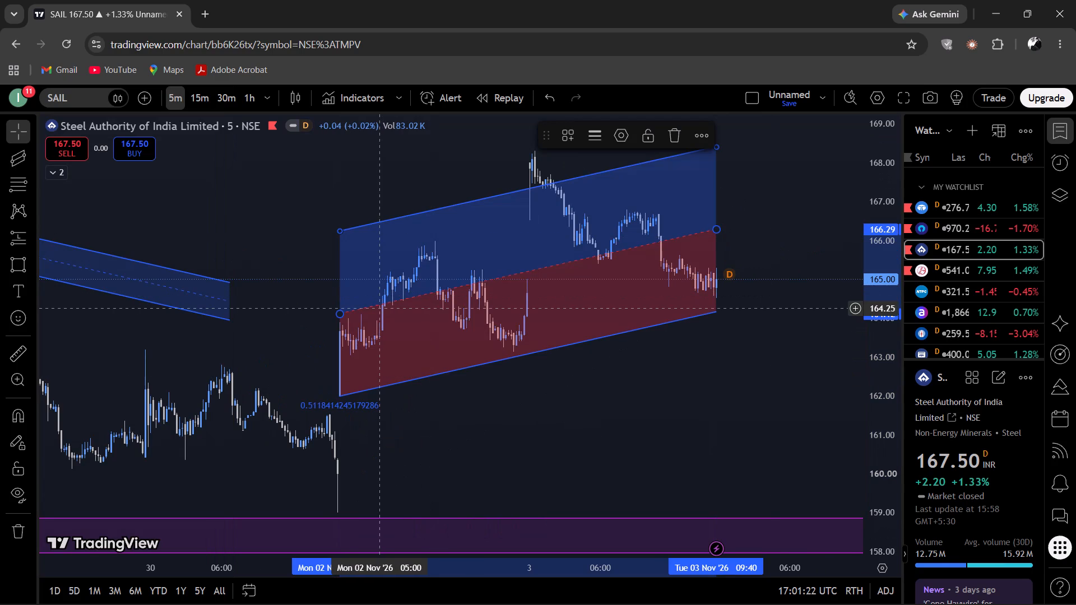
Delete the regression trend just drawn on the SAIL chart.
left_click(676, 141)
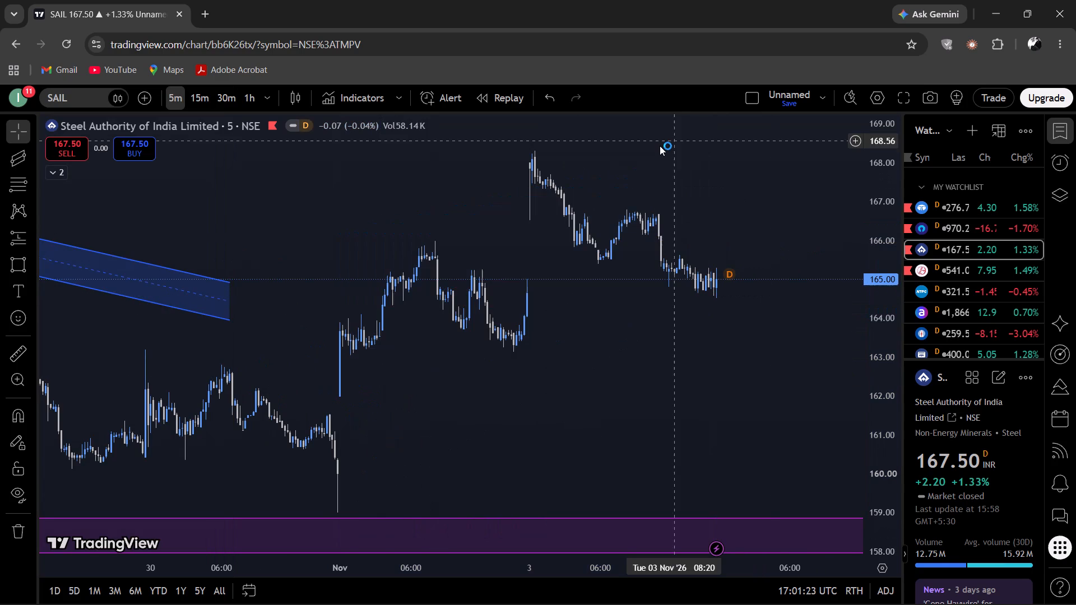
Draw a narrow rising parallel channel from about 159.03 at the 30 October low to 164.87 on 4 November, with its upper edge starting near 159.39.
left_click(31, 156)
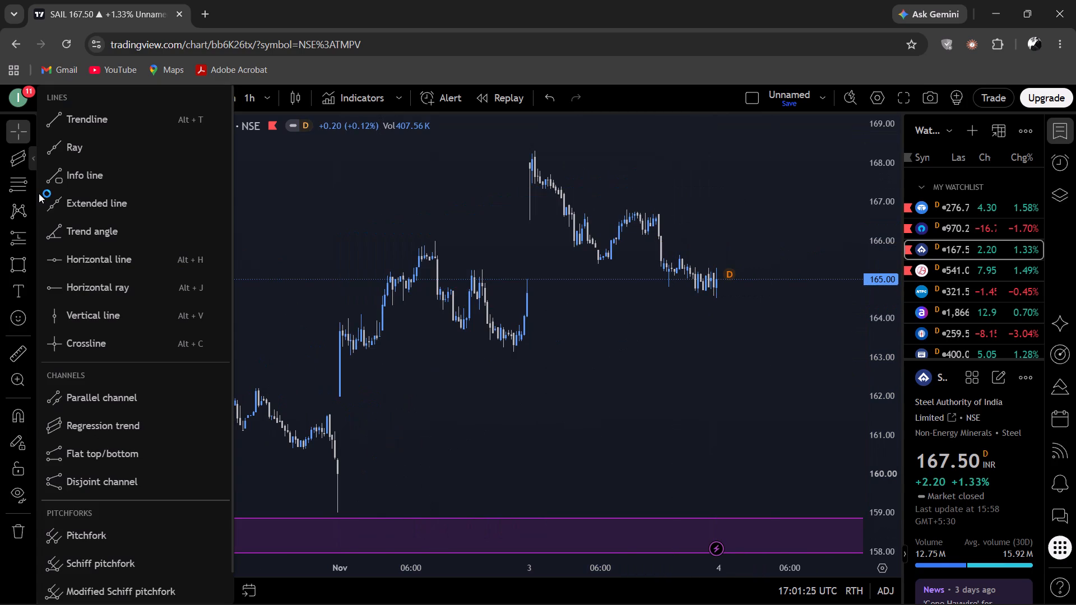
left_click(91, 398)
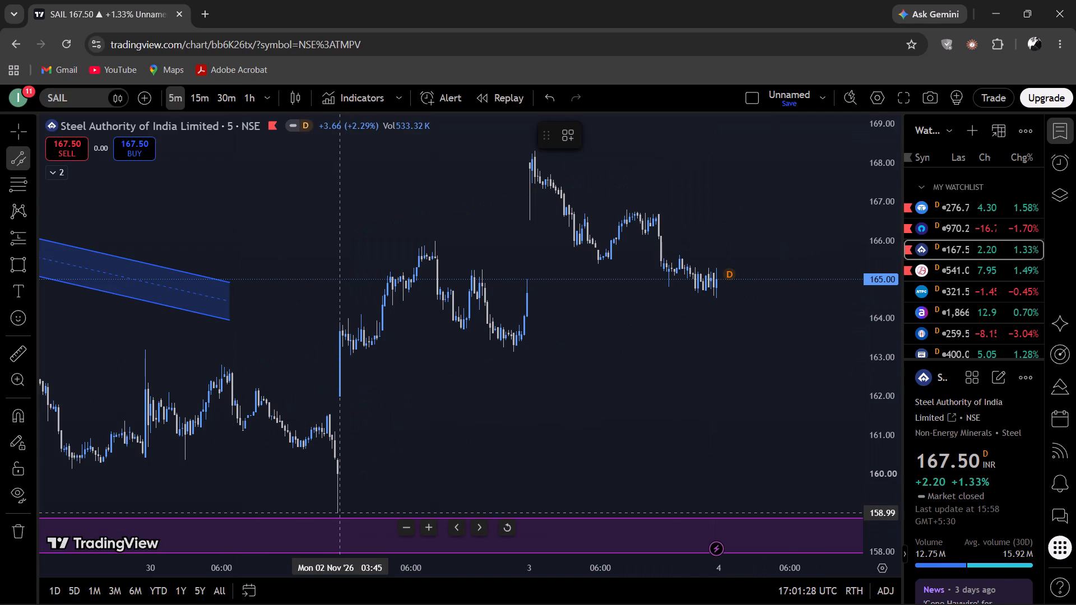
left_click(337, 511)
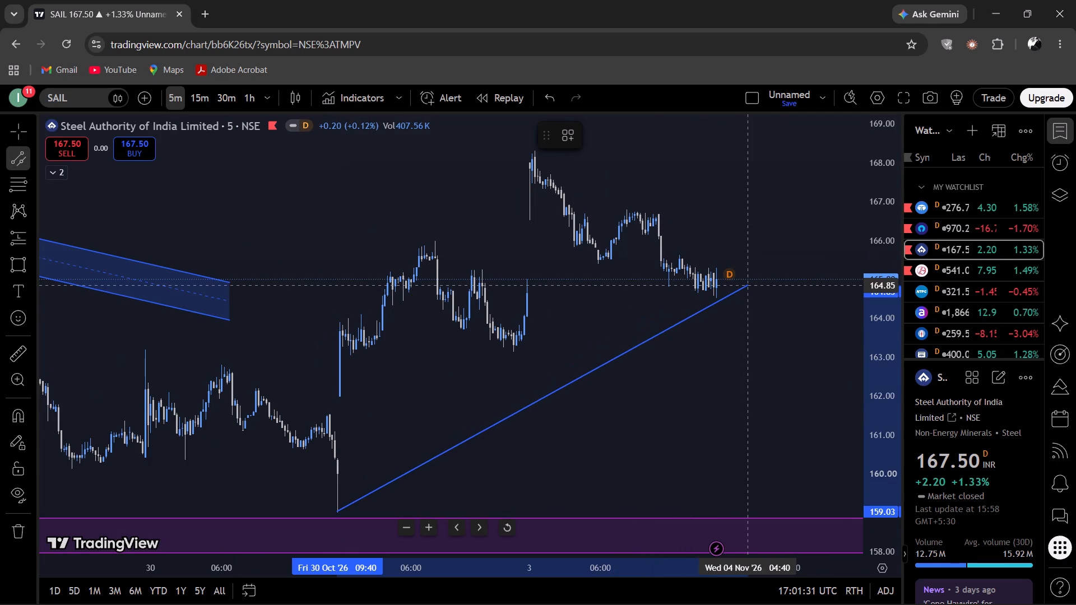
left_click(748, 285)
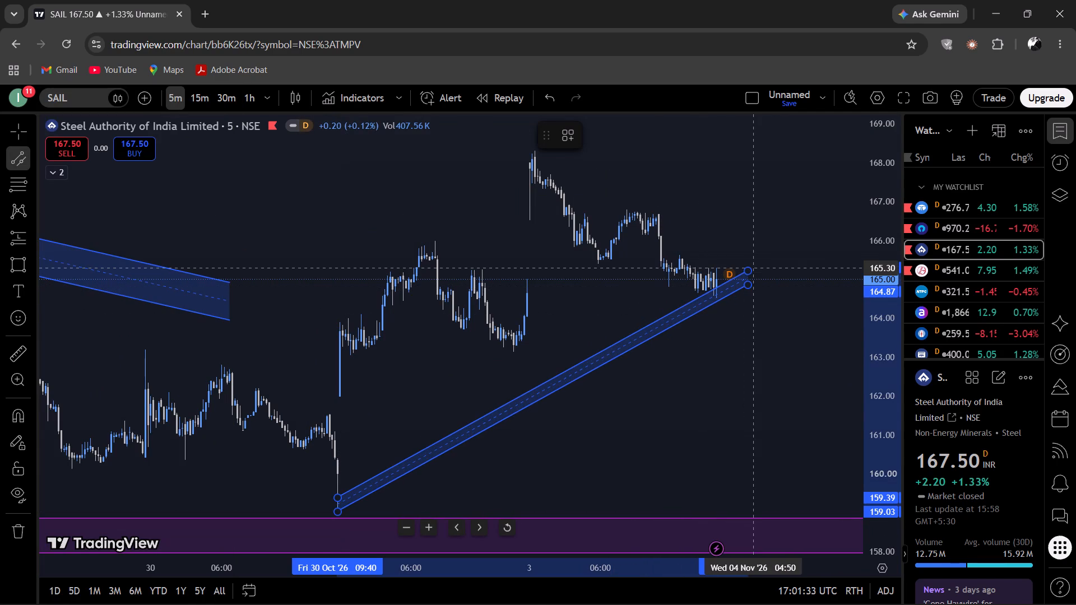
left_click(753, 268)
left_click(735, 331)
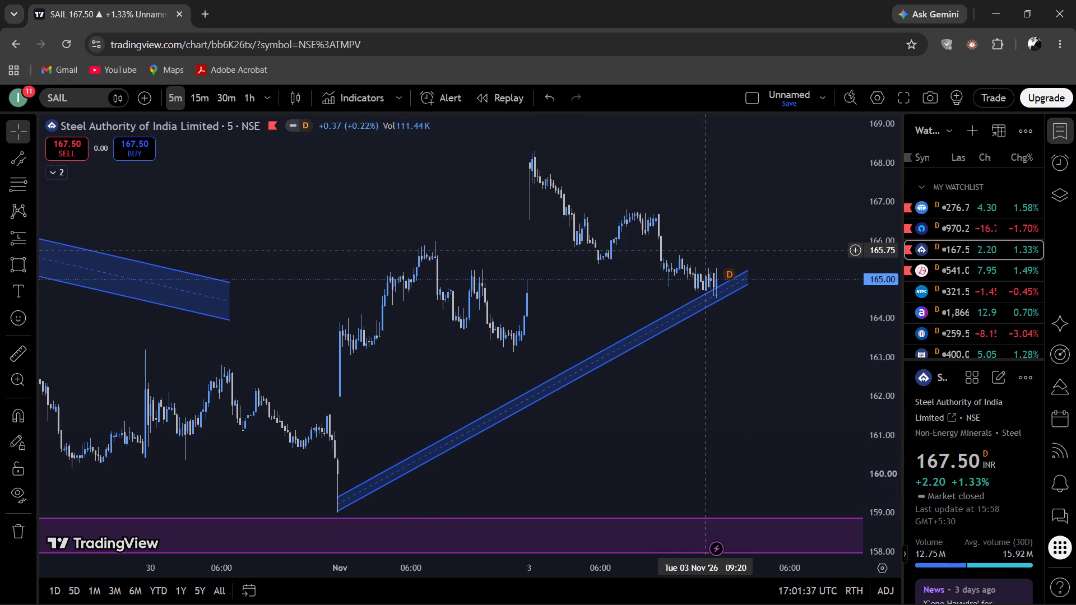
Brush two roughly horizontal support lines, at about 163.1 from the 2 November lows and about 164.8 from the 3 November lows.
left_click_drag(308, 345, 583, 352)
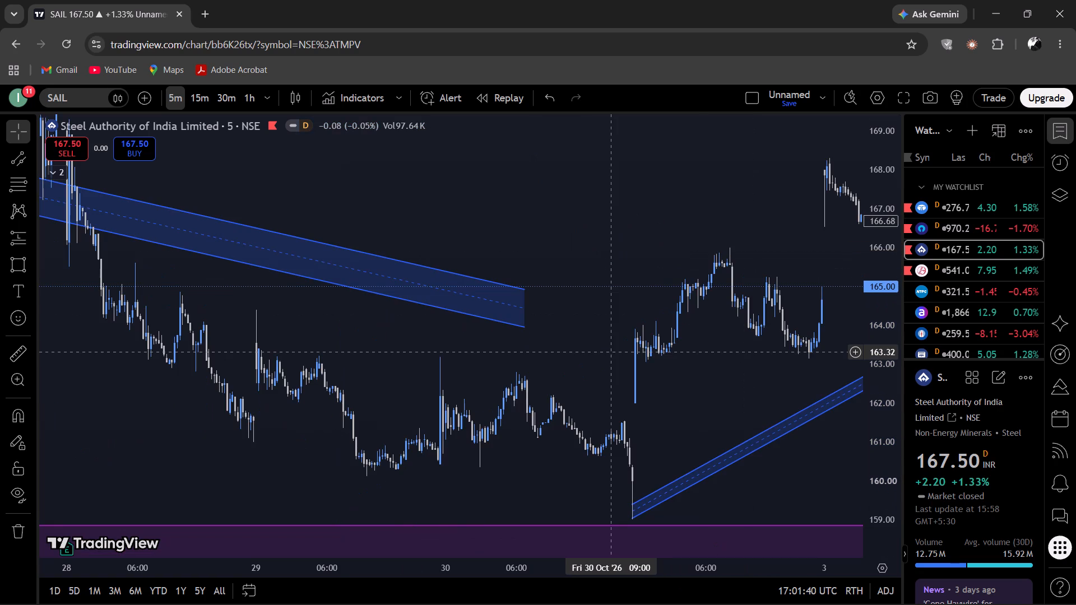
left_click_drag(583, 352, 256, 338)
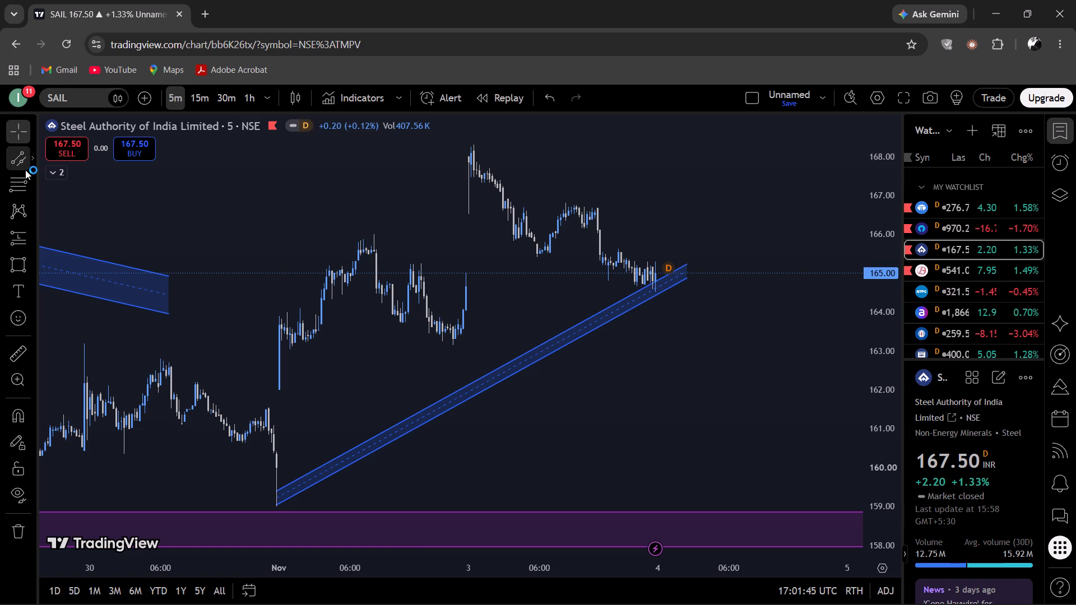
left_click(27, 258)
left_click(30, 260)
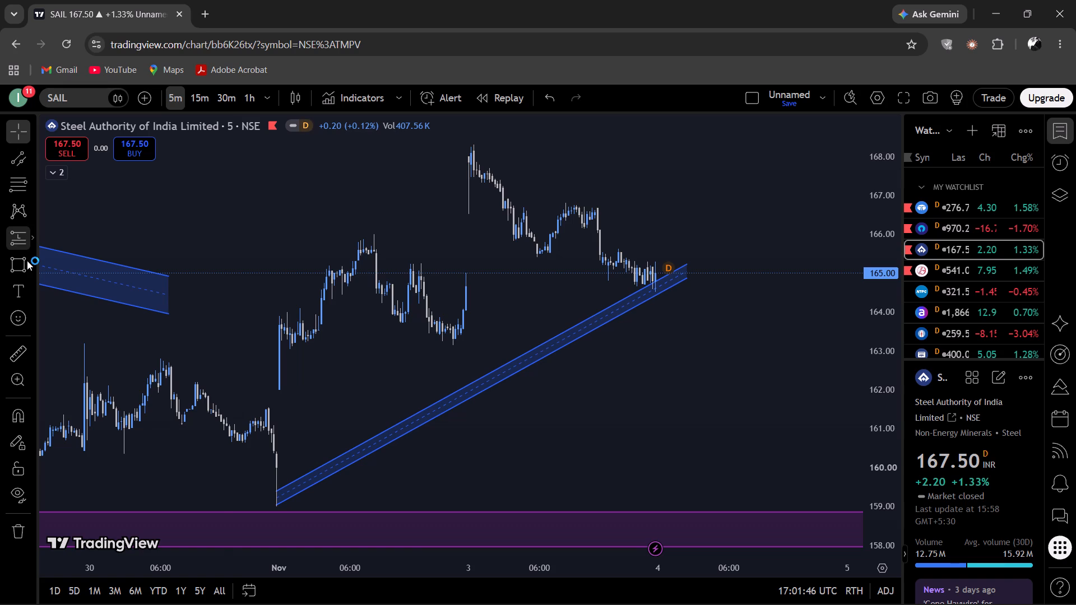
left_click(130, 122)
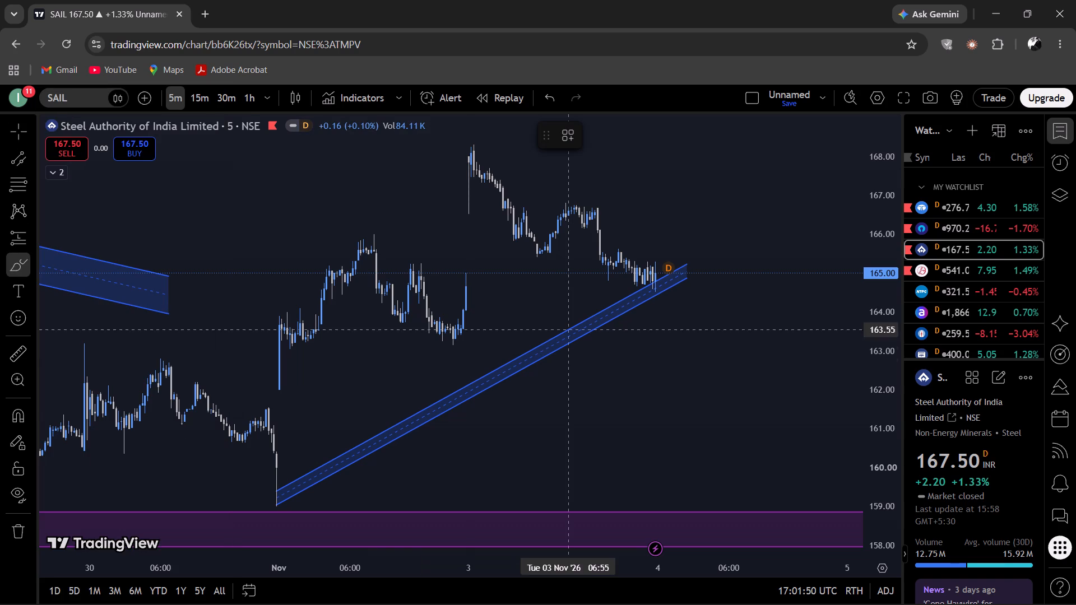
left_click_drag(415, 346, 435, 346)
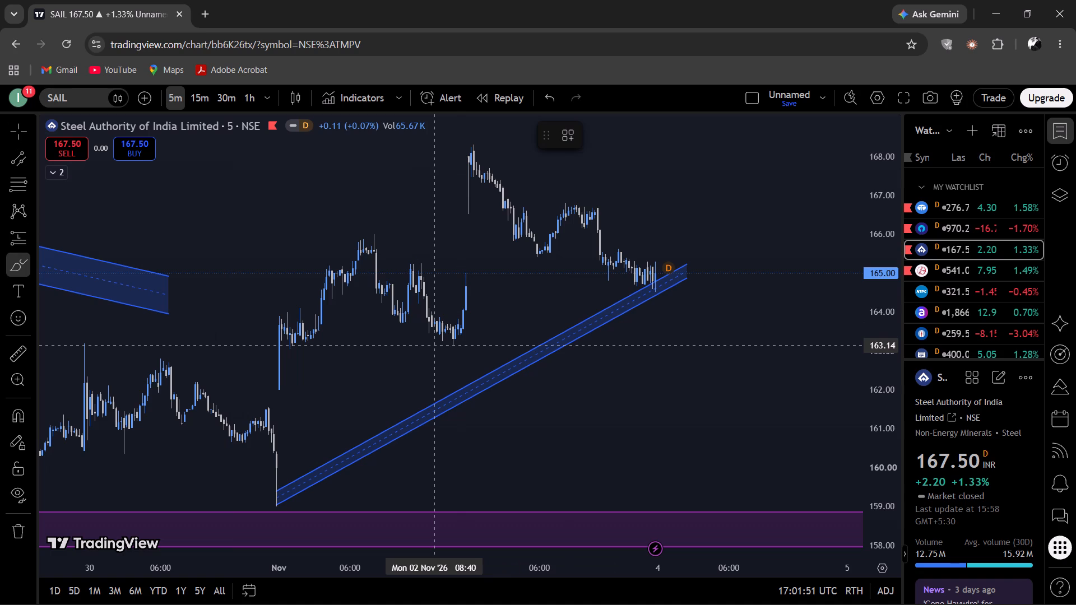
left_click_drag(435, 346, 715, 351)
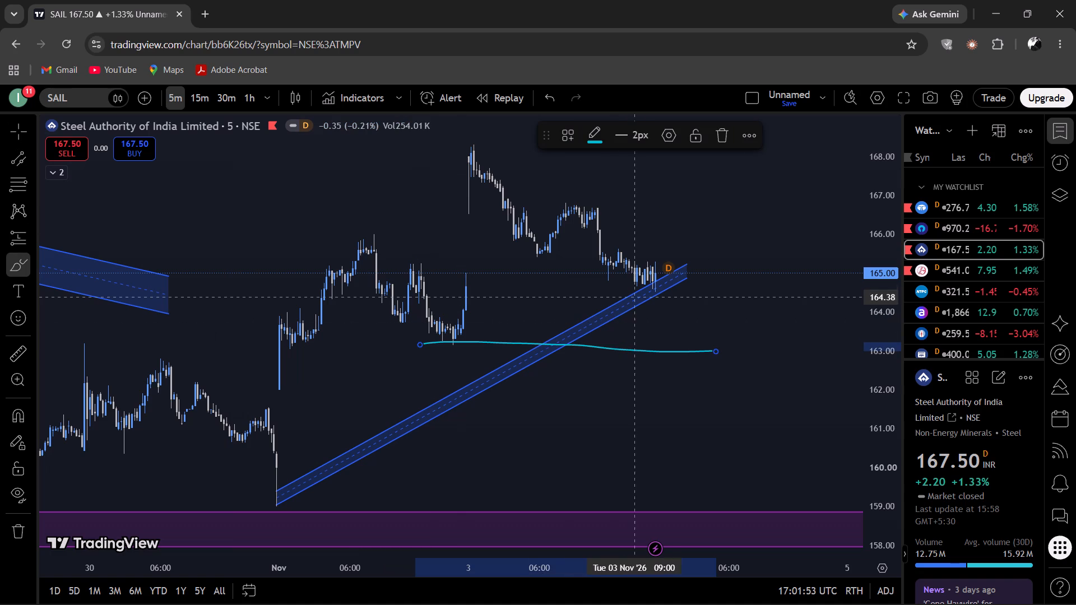
left_click_drag(576, 292, 792, 285)
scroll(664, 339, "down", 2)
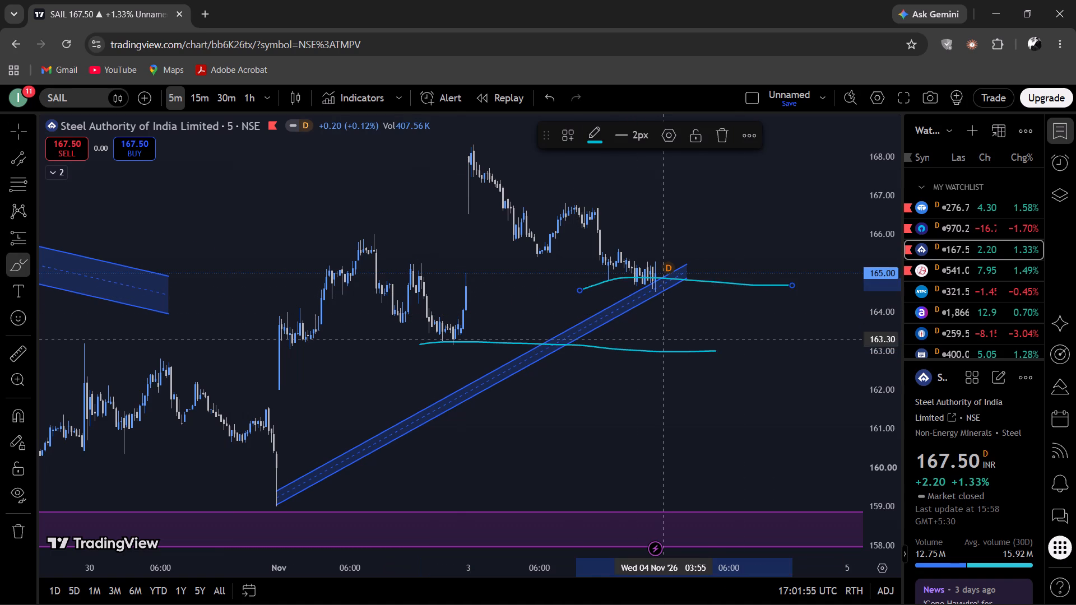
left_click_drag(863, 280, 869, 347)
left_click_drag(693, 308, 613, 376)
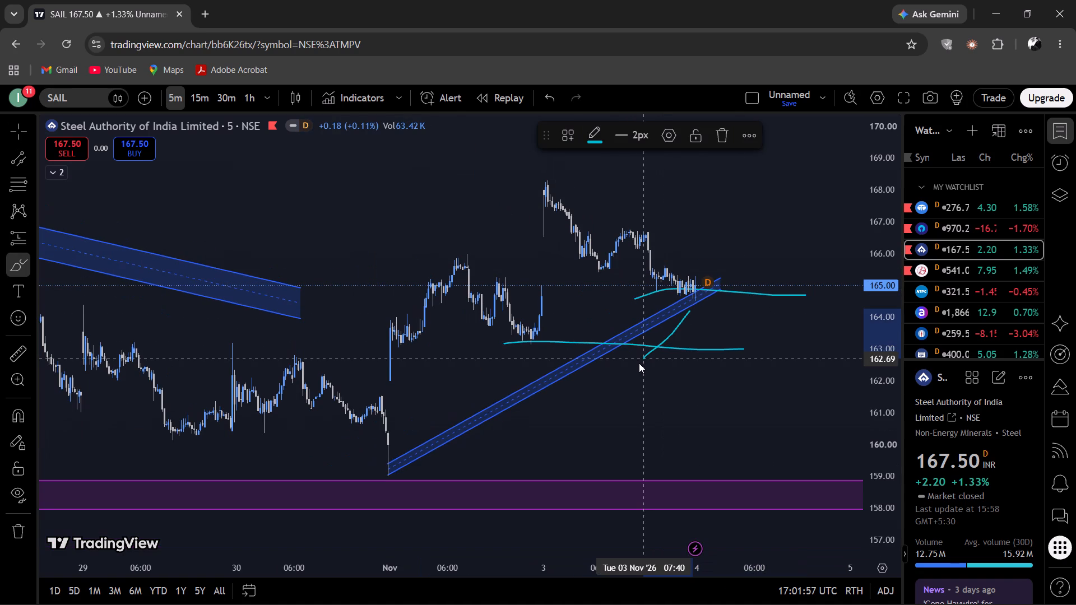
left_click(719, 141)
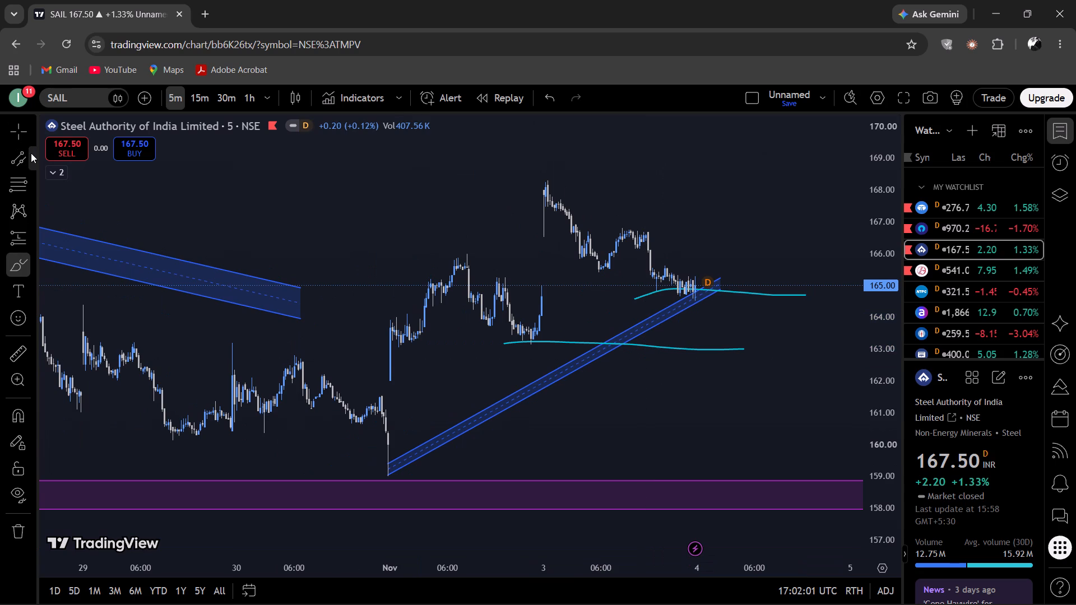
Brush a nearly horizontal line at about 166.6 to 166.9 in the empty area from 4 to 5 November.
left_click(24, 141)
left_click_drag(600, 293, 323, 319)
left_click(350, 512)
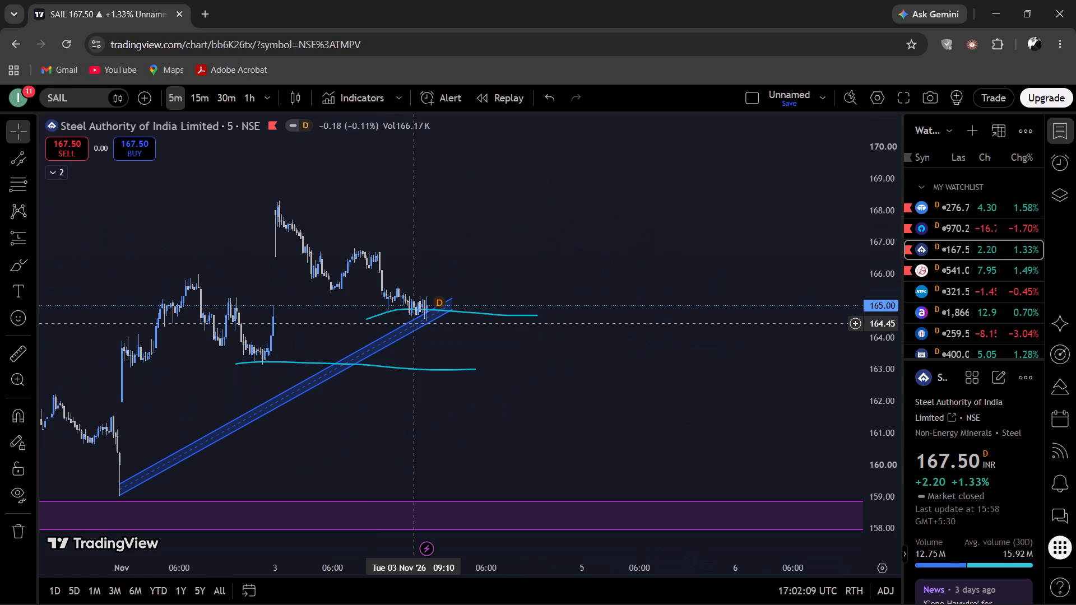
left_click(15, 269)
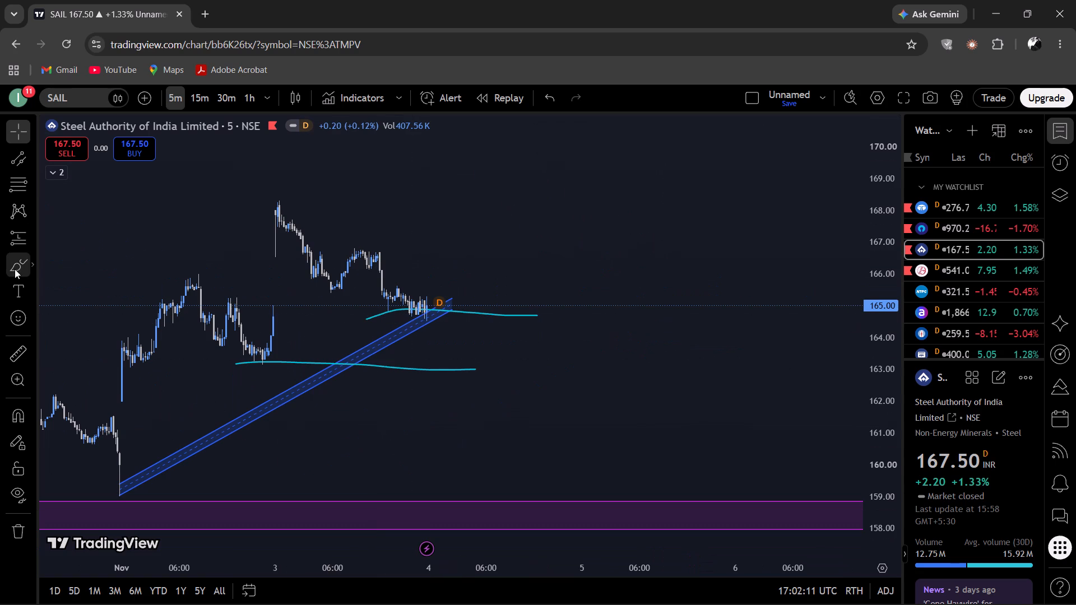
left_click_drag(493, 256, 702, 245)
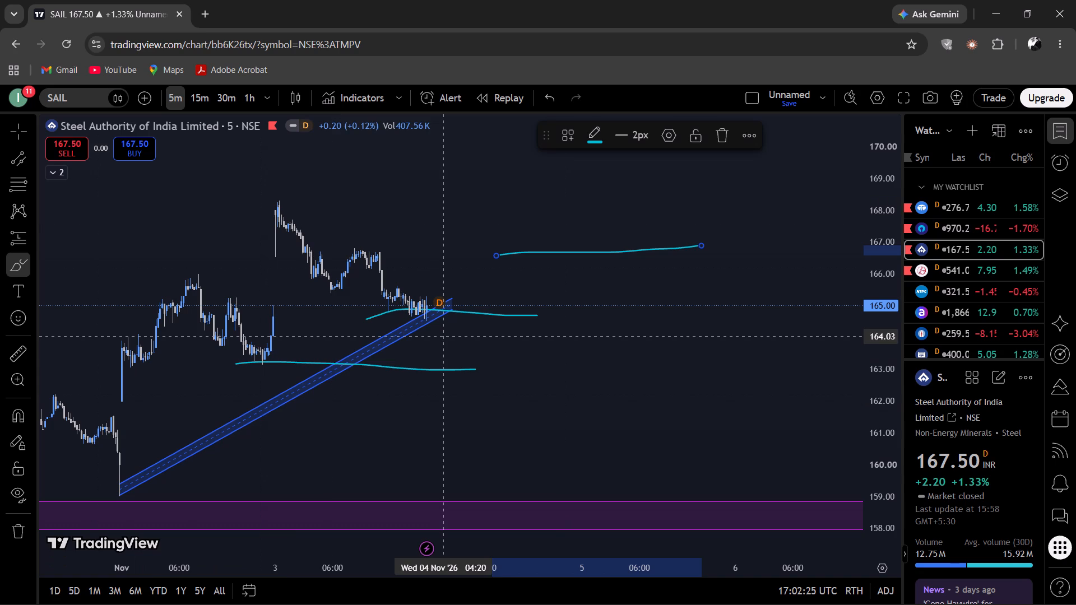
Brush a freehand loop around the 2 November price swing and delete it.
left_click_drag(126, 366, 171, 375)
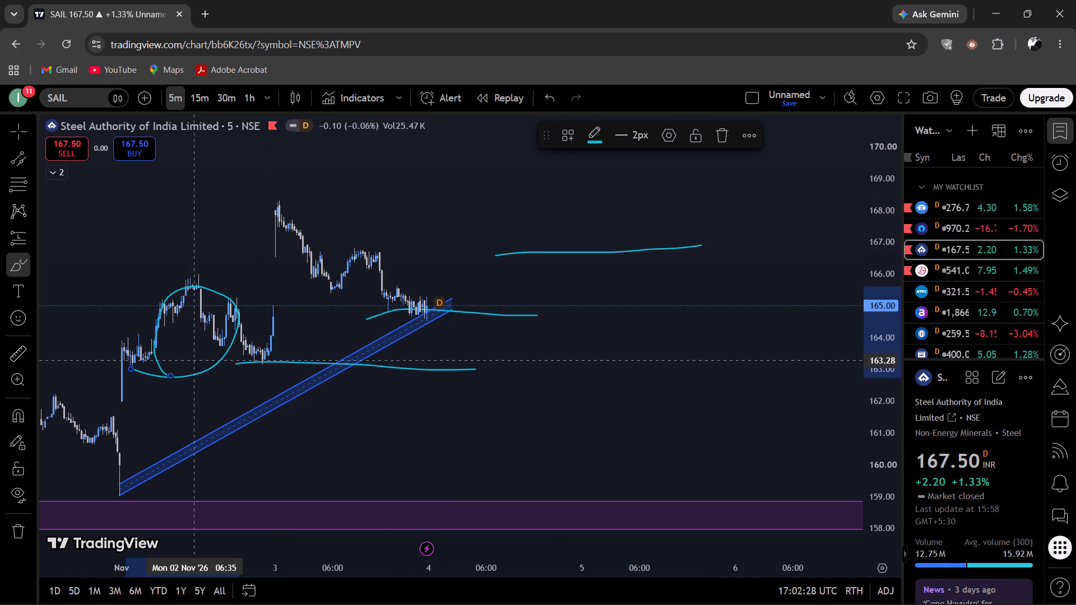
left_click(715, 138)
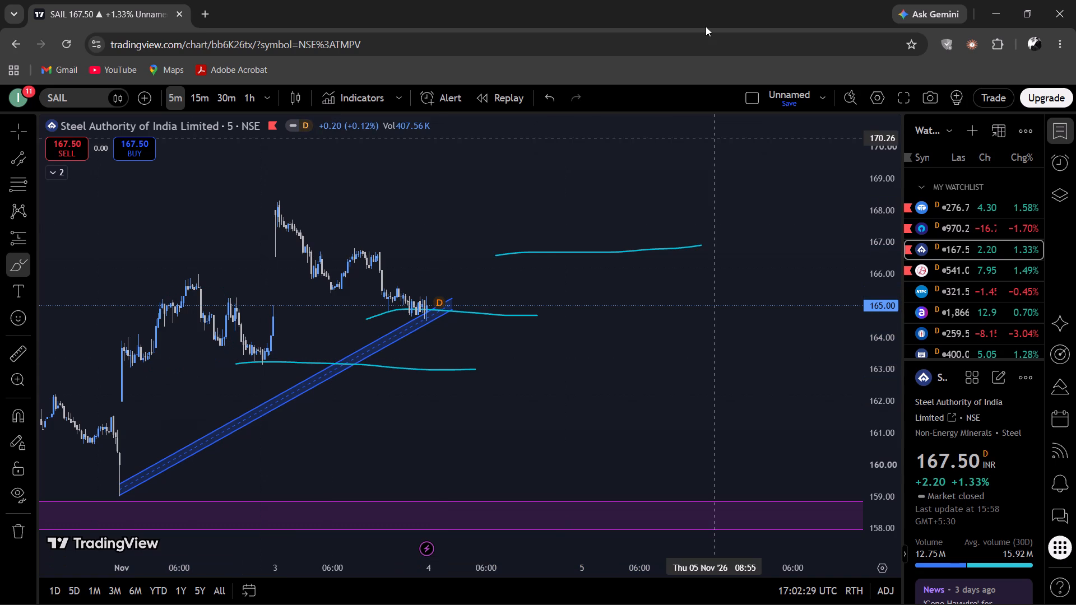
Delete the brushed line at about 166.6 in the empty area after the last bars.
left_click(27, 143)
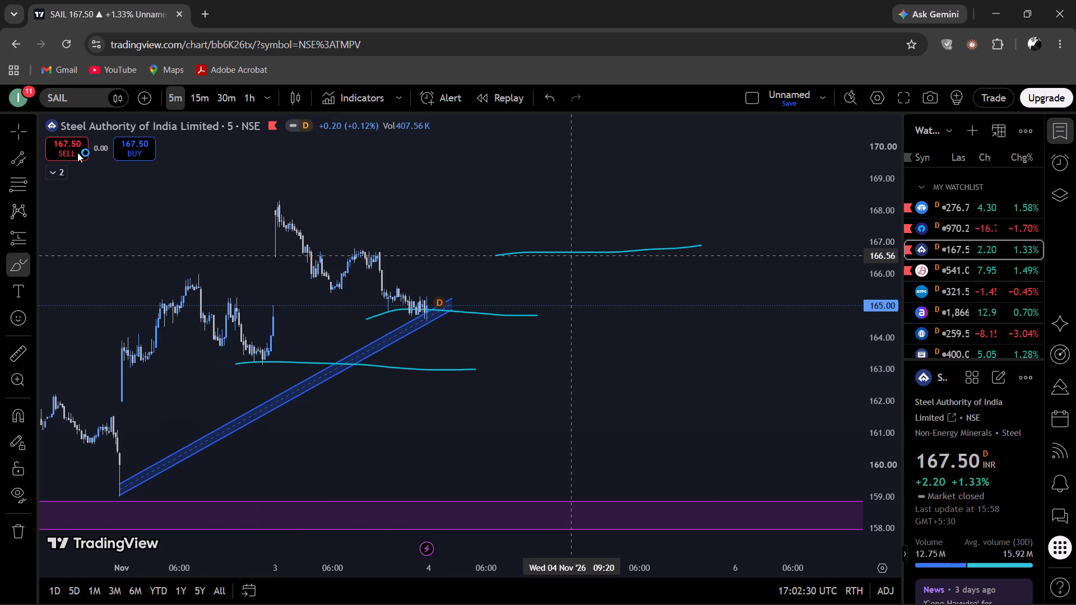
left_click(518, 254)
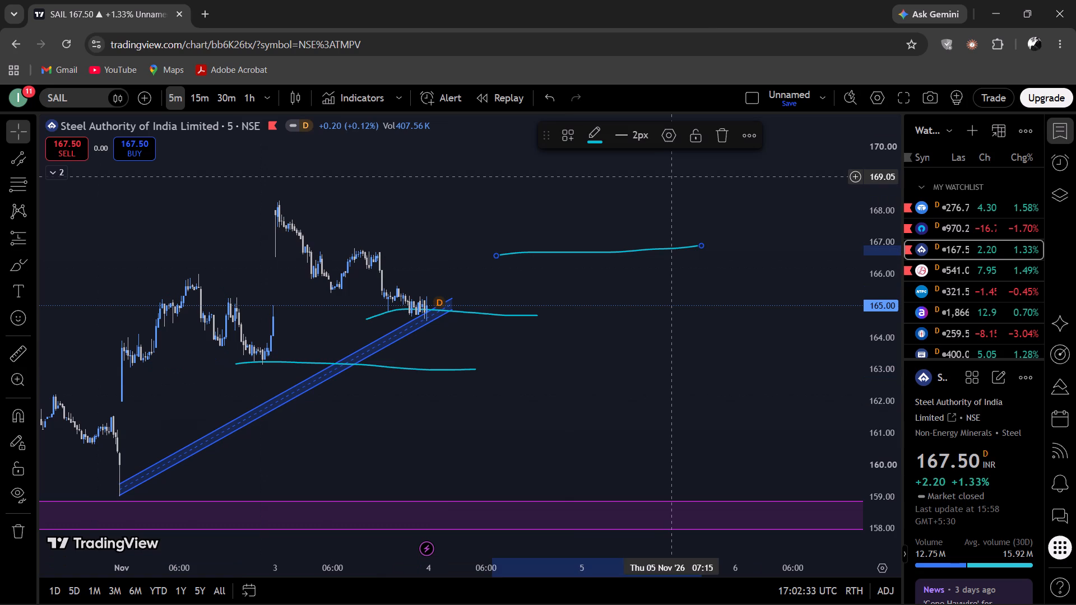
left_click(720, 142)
Delete the brushed support line at about 164.8 and the rising parallel channel from the 30 October low.
left_click(440, 306)
left_click(490, 313)
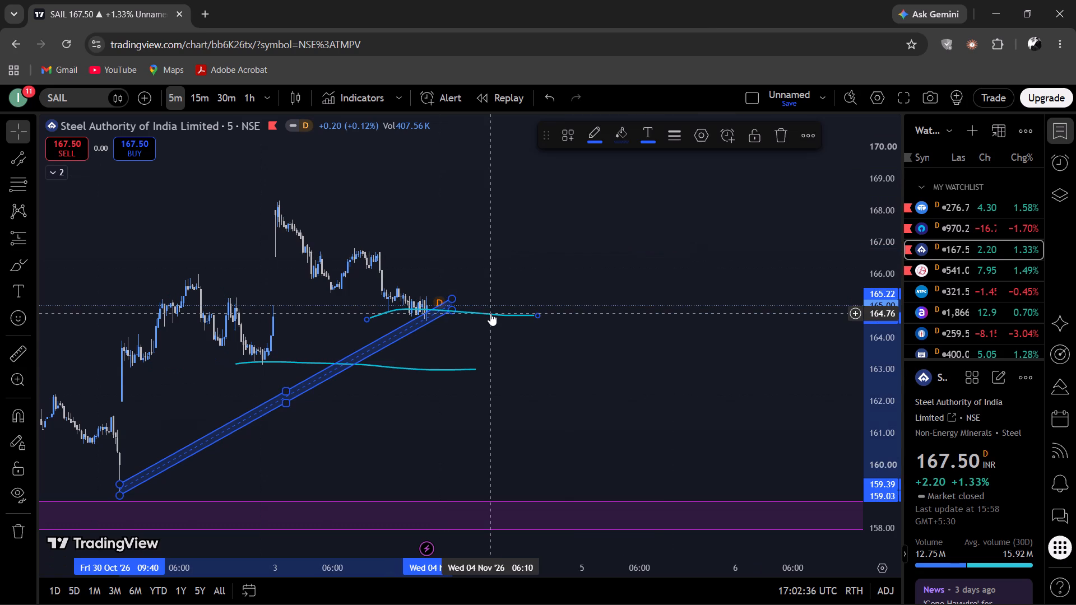
left_click(734, 147)
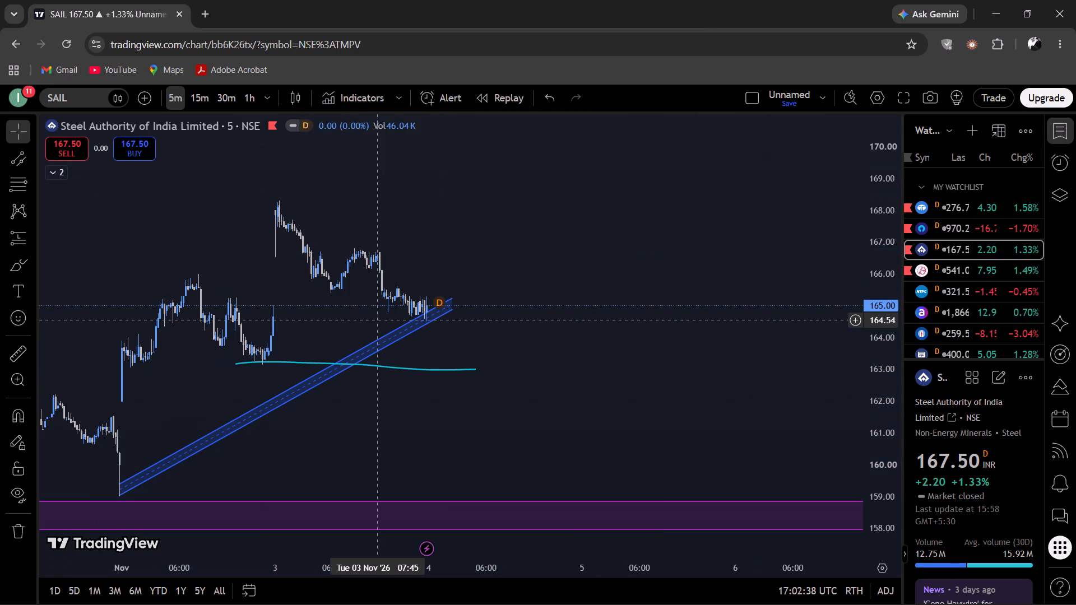
left_click(349, 361)
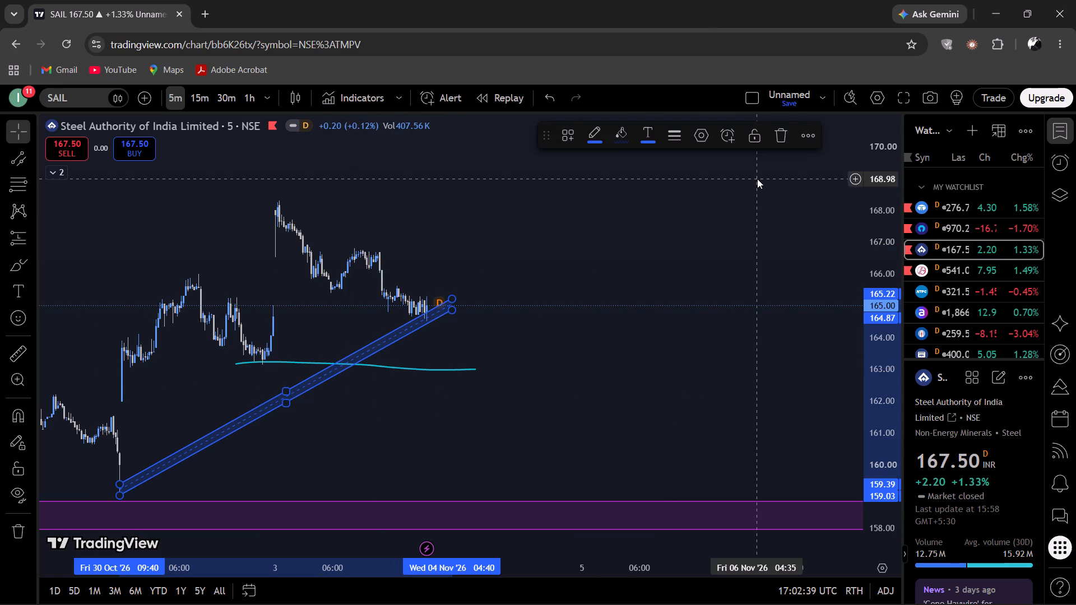
left_click(778, 145)
Show the hidden Smart Money Concepts [LuxAlgo] indicator on the SAIL chart.
left_click(67, 180)
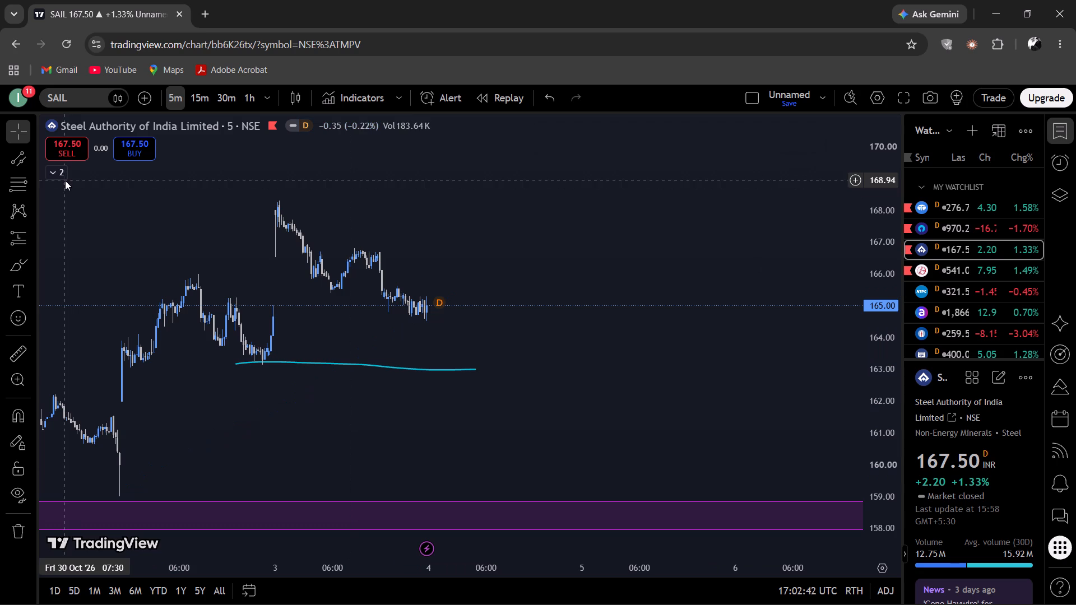
left_click(54, 173)
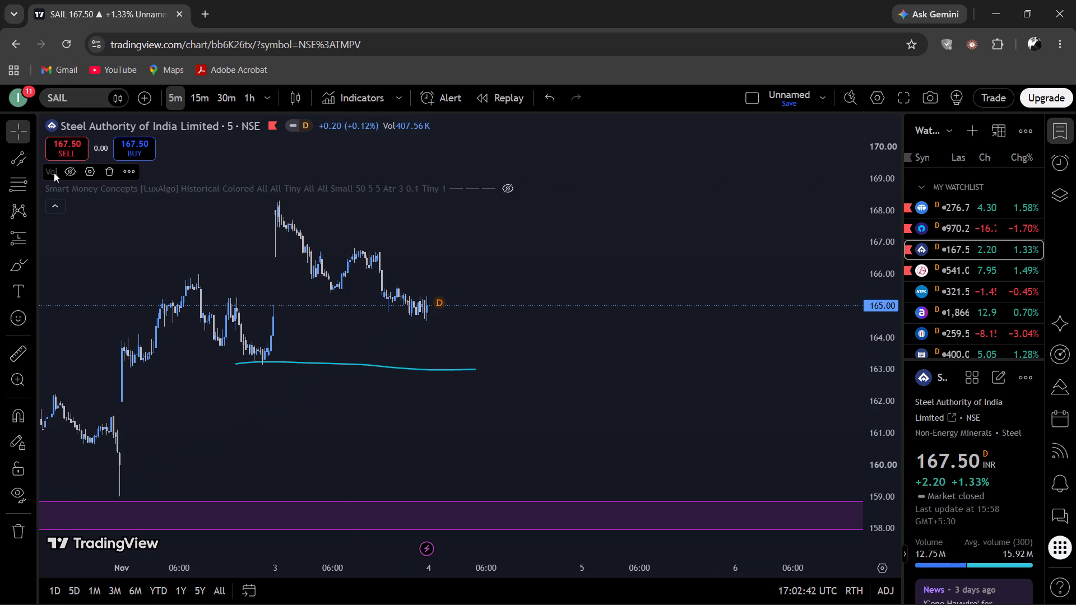
left_click(508, 189)
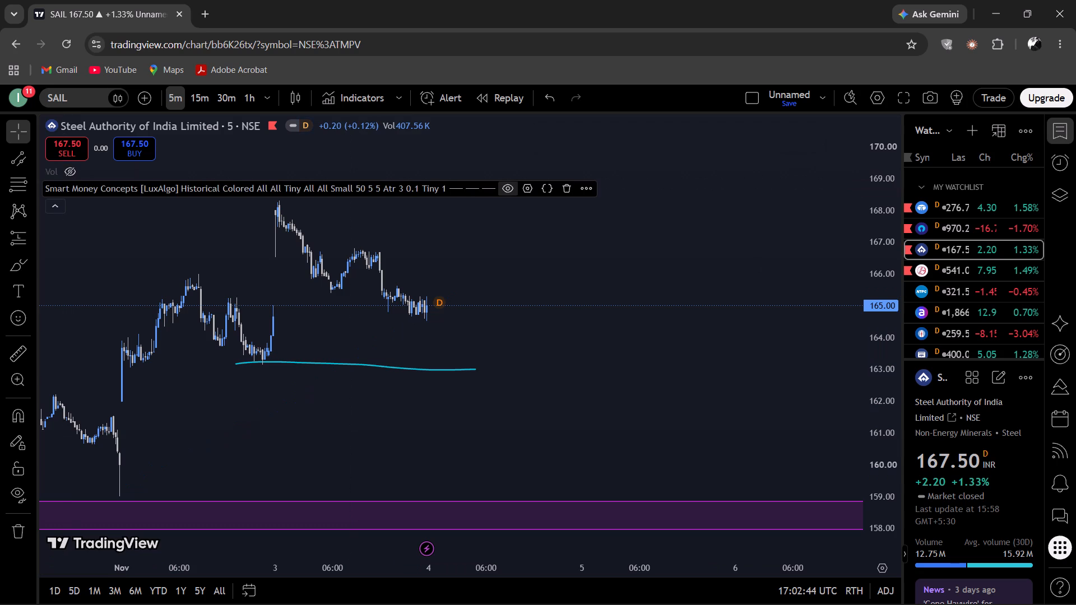
scroll(284, 317, "down", 3)
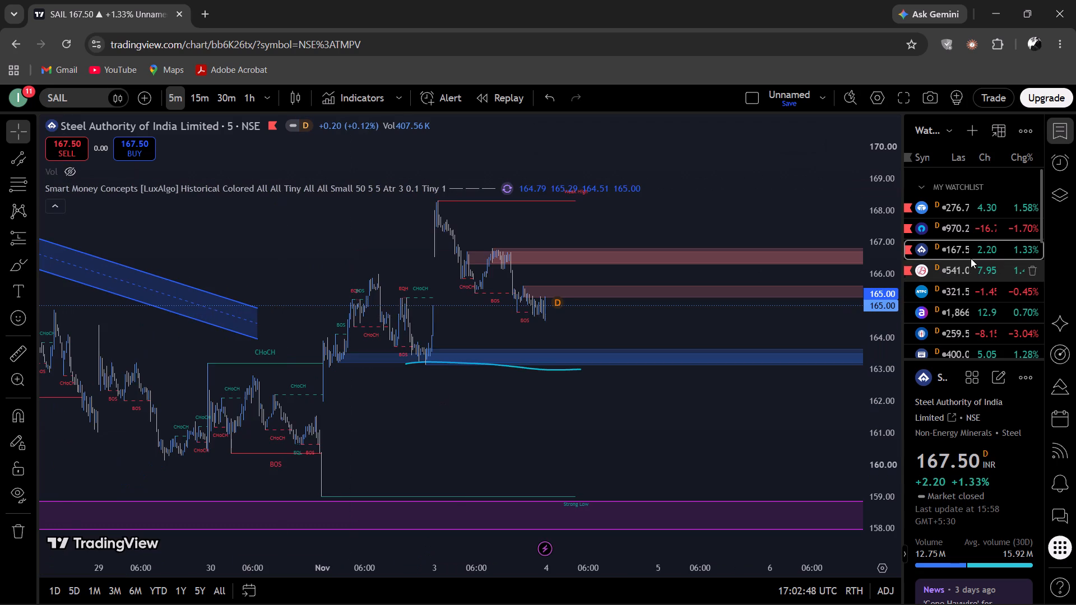
Shrink the watchlist to its minimum height and widen the sidebar so the SAIL details fill it.
double_click(969, 255)
scroll(965, 348, "down", 3)
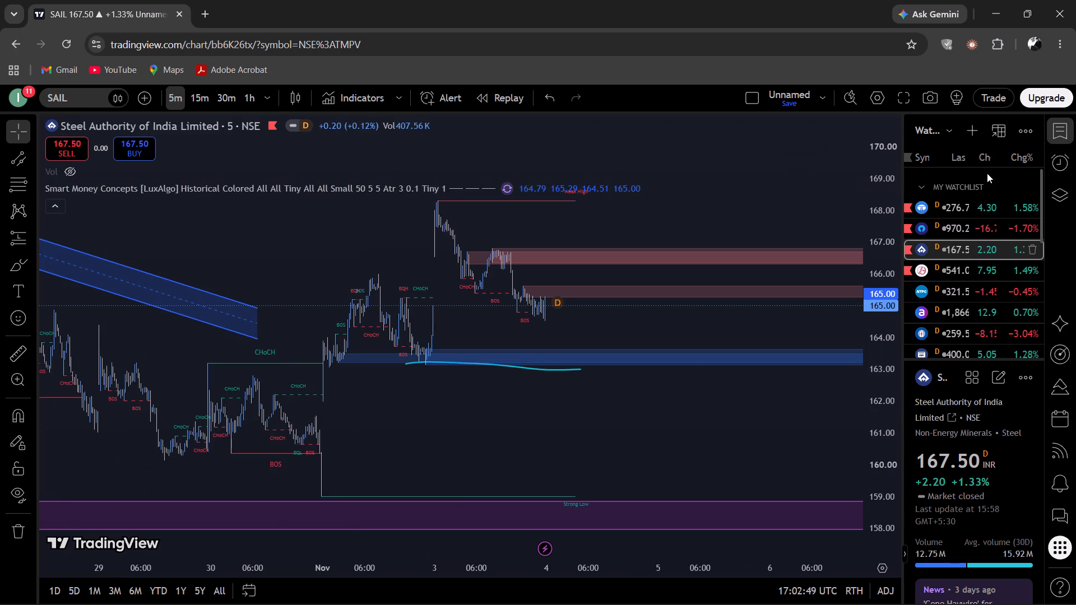
scroll(968, 420, "down", 2)
left_click_drag(987, 361, 987, 361)
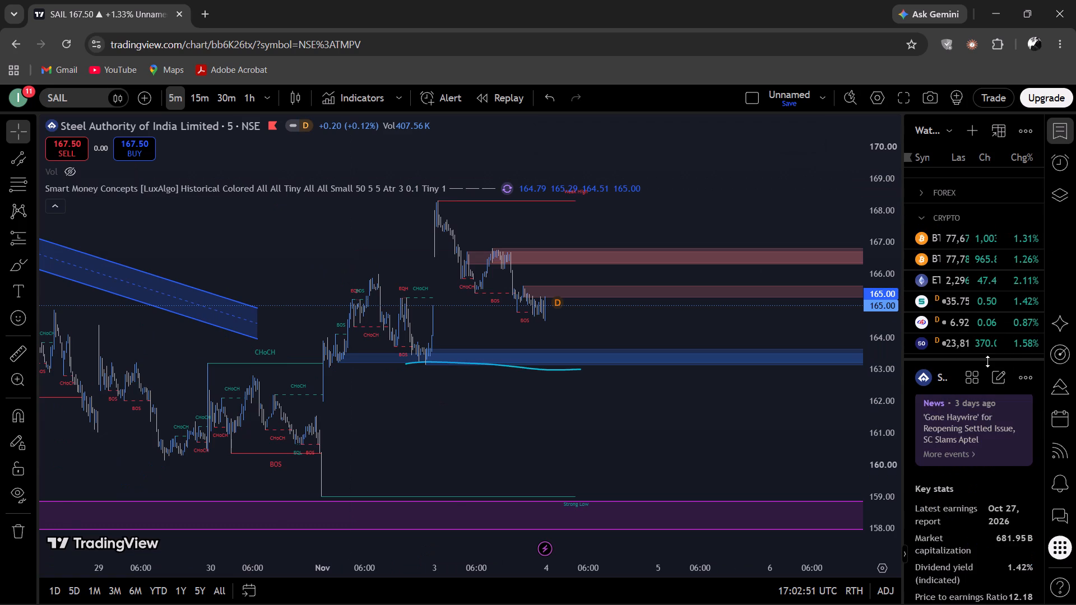
left_click_drag(987, 361, 974, 152)
left_click_drag(904, 366, 639, 366)
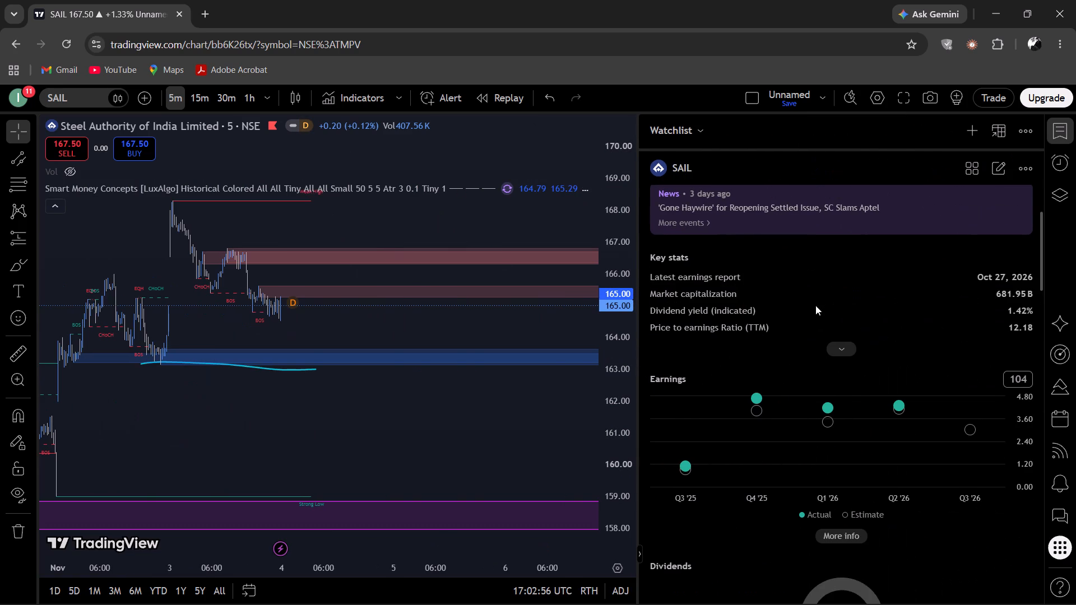
Review SAIL's earnings, dividends, income statement, performance, seasonals, technicals, analyst rating, volatility and company profile, and narrow the sidebar back.
scroll(797, 315, "down", 1)
scroll(882, 462, "down", 1)
scroll(739, 442, "down", 1)
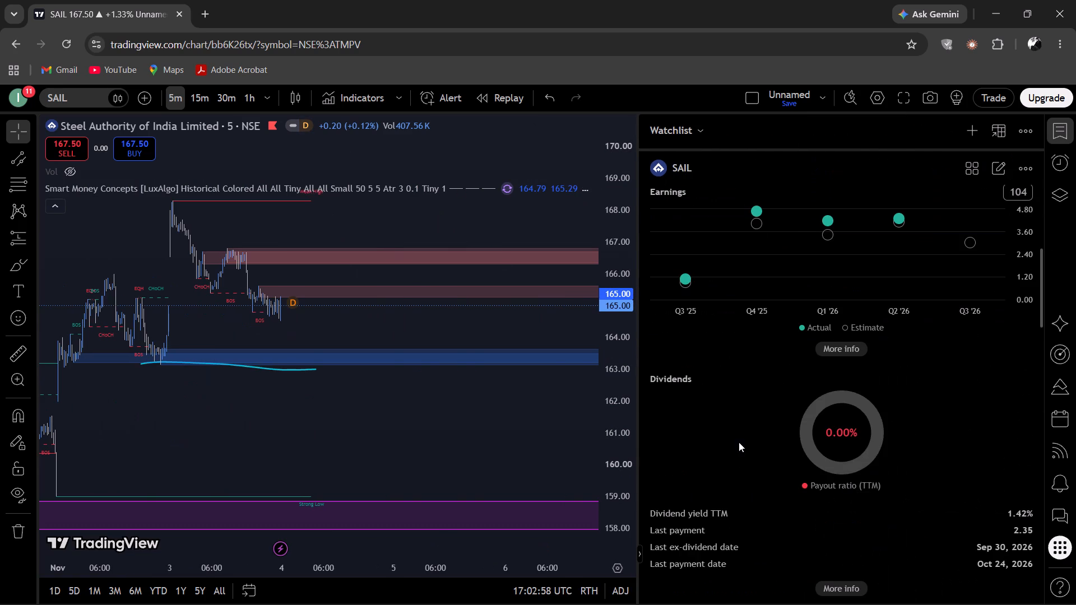
scroll(865, 384, "down", 2)
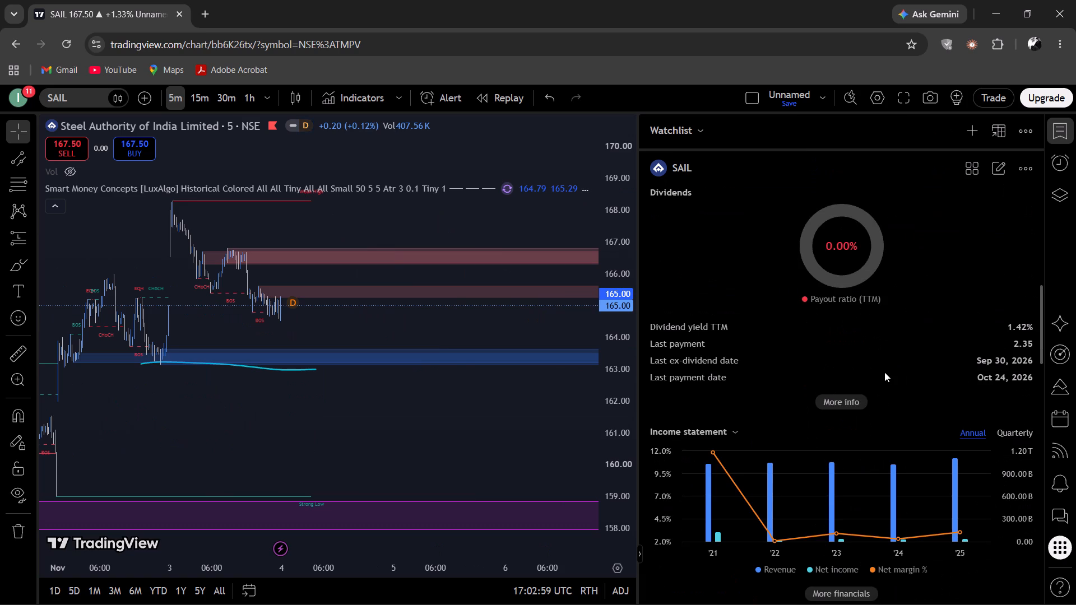
scroll(884, 372, "down", 4)
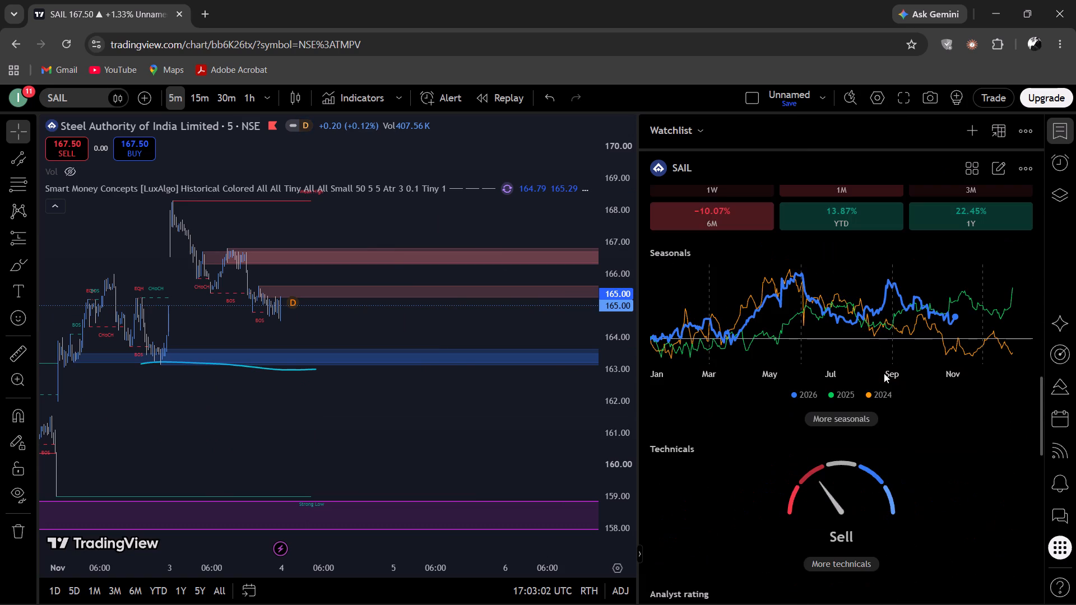
scroll(837, 412, "down", 2)
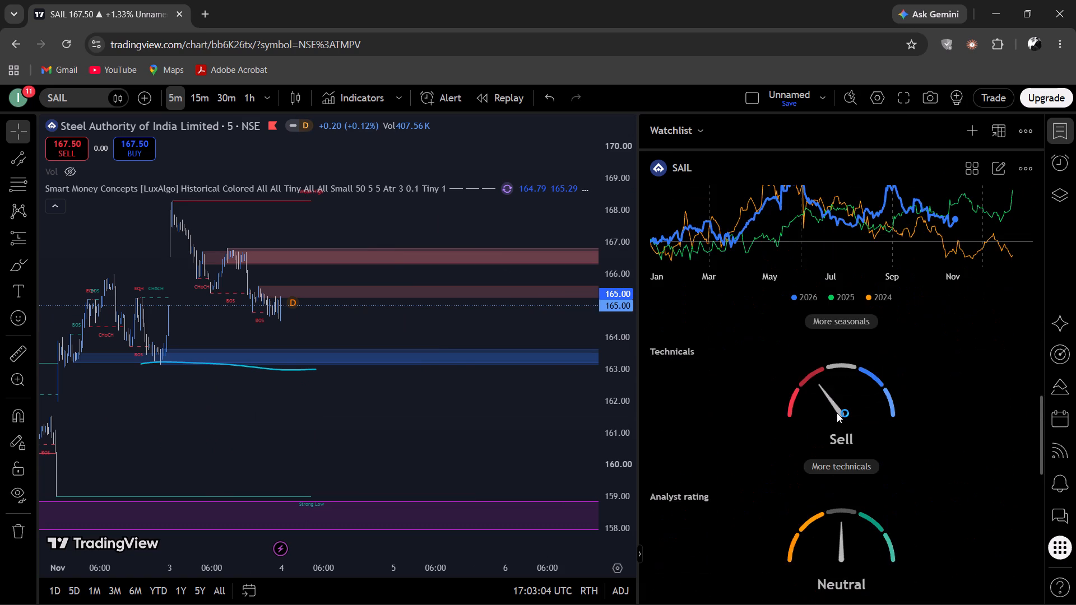
scroll(837, 413, "down", 2)
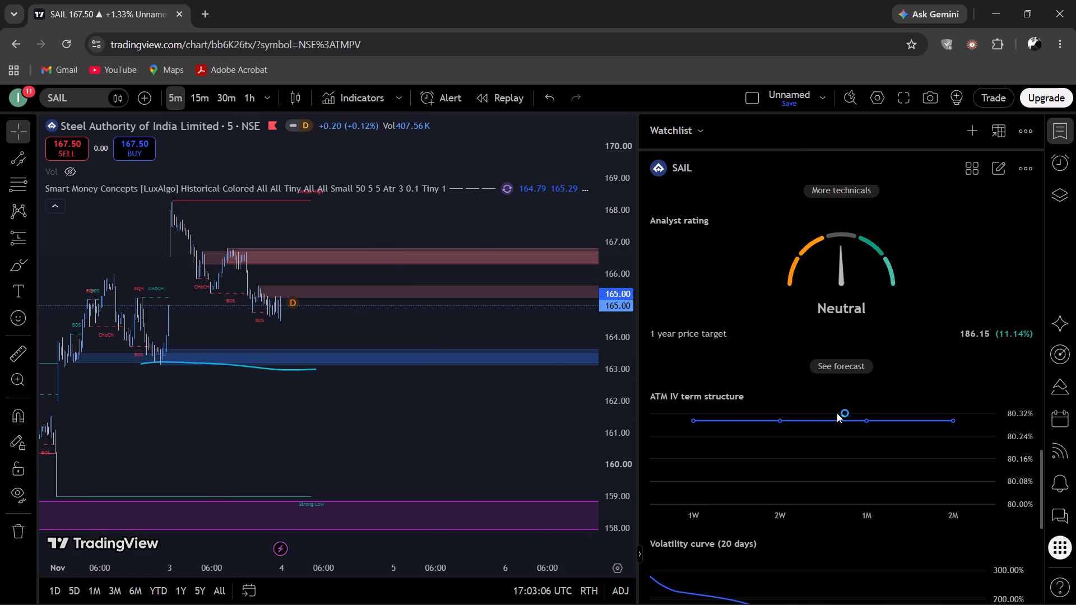
scroll(732, 446, "down", 6)
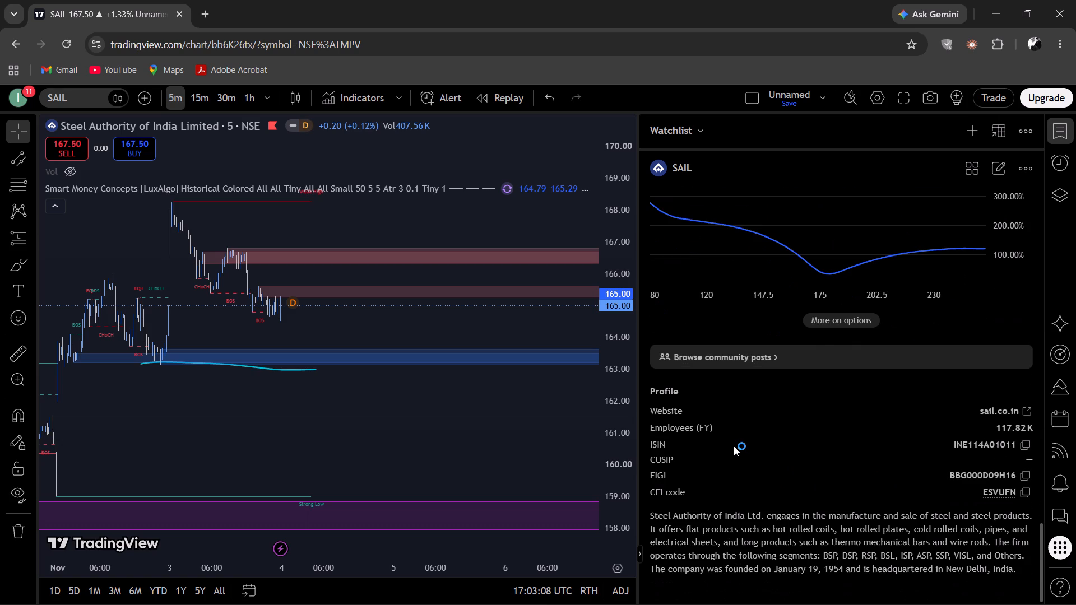
scroll(836, 395, "up", 6)
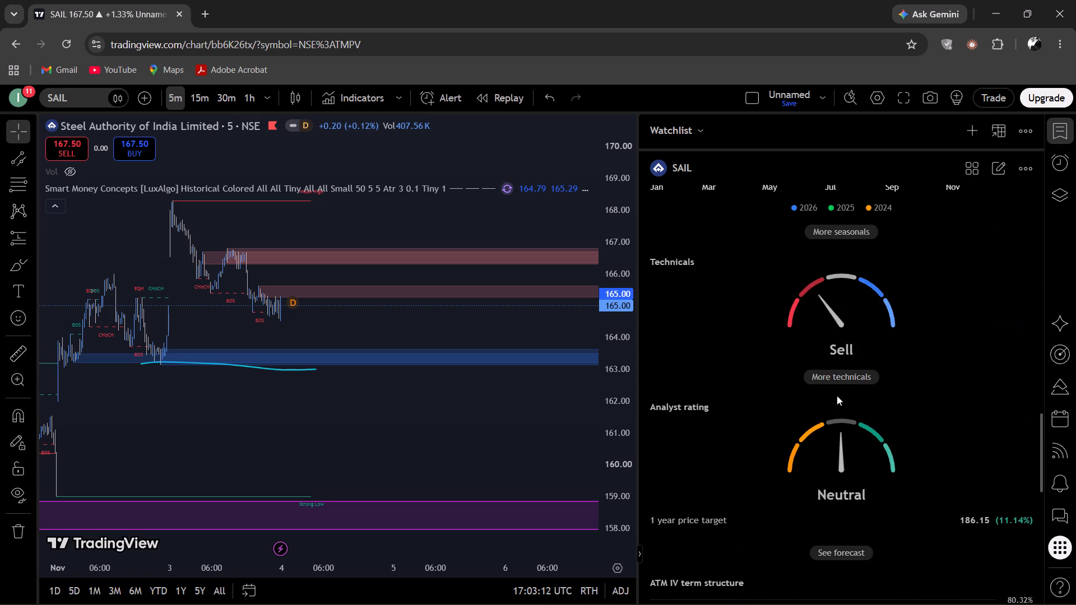
scroll(837, 395, "up", 6)
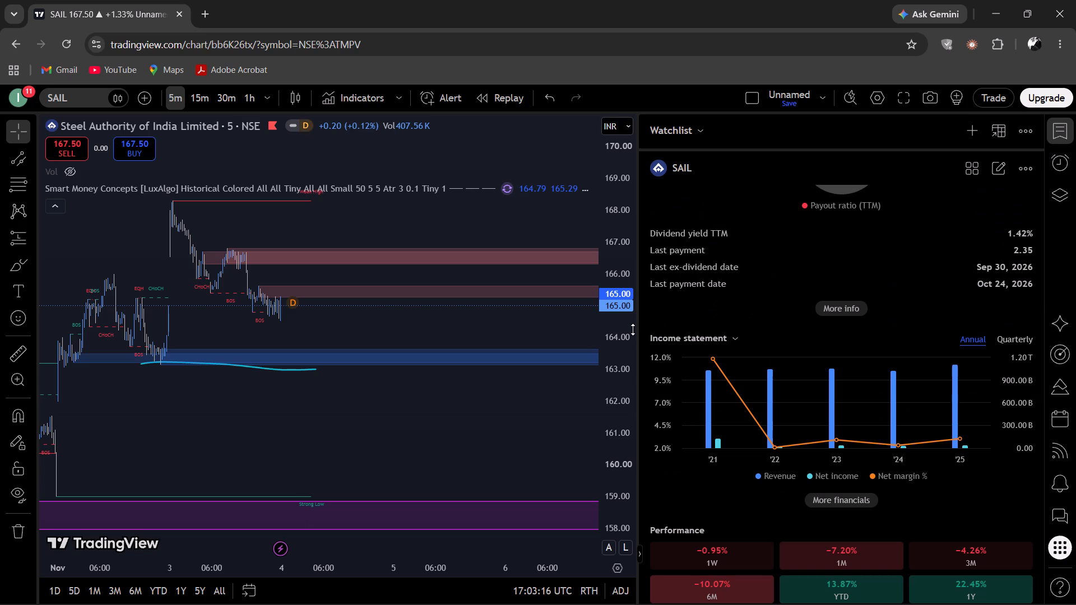
left_click_drag(633, 329, 638, 328)
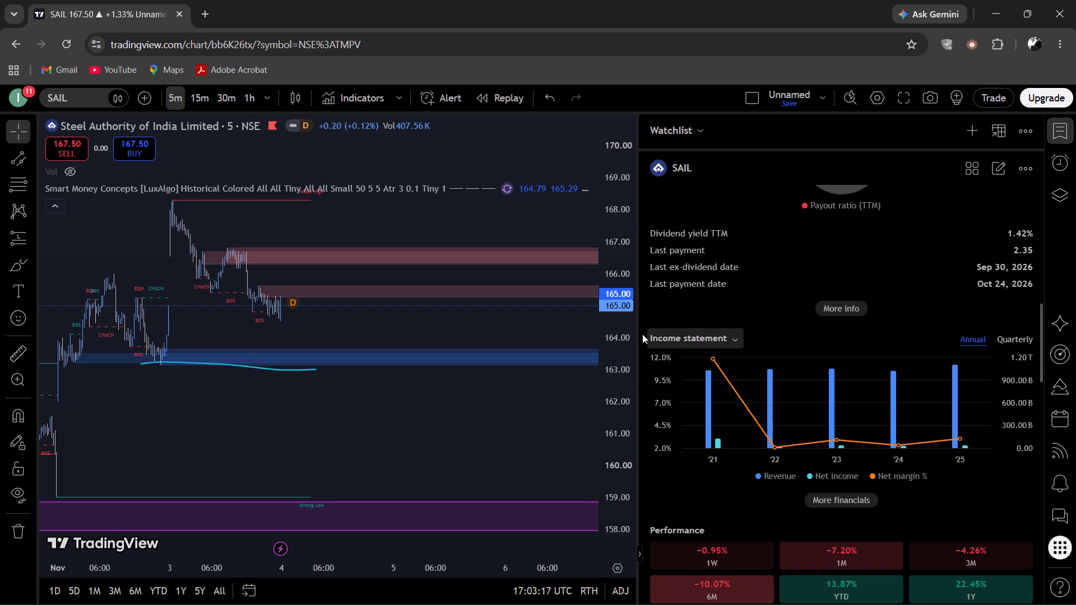
left_click_drag(637, 333, 952, 319)
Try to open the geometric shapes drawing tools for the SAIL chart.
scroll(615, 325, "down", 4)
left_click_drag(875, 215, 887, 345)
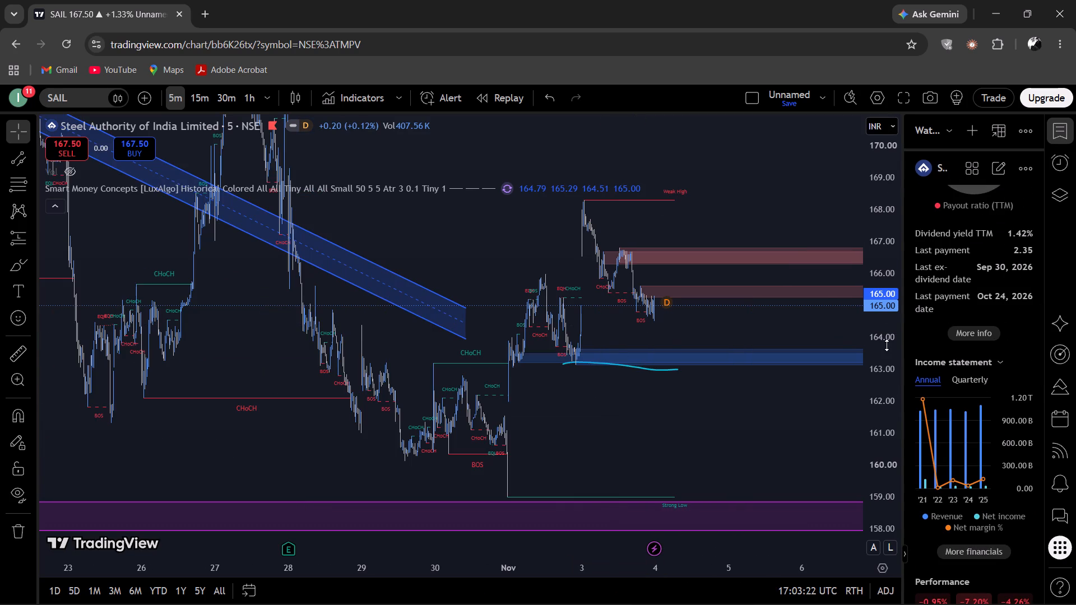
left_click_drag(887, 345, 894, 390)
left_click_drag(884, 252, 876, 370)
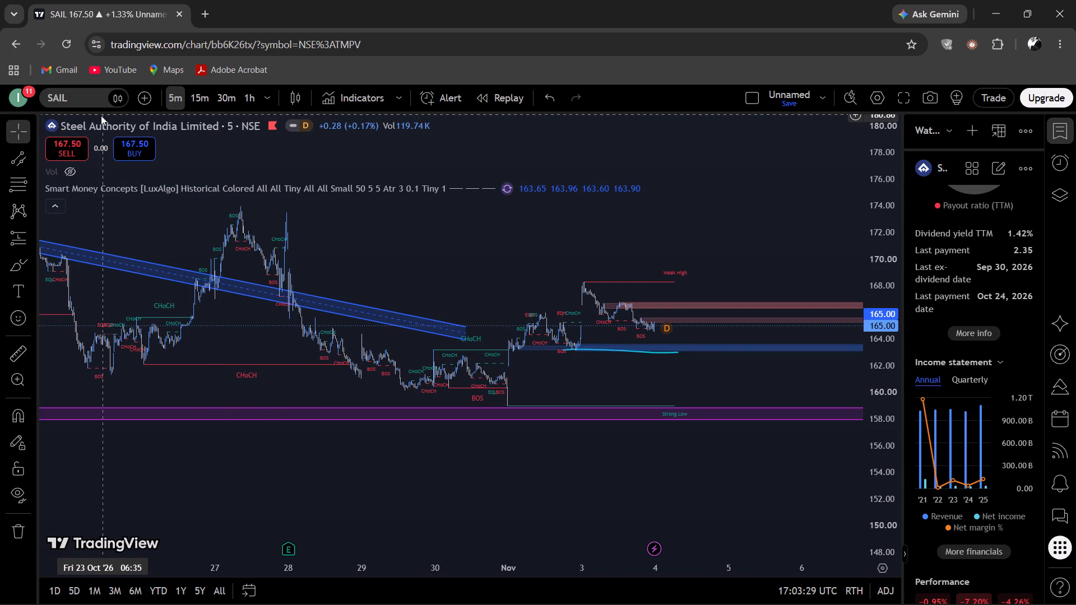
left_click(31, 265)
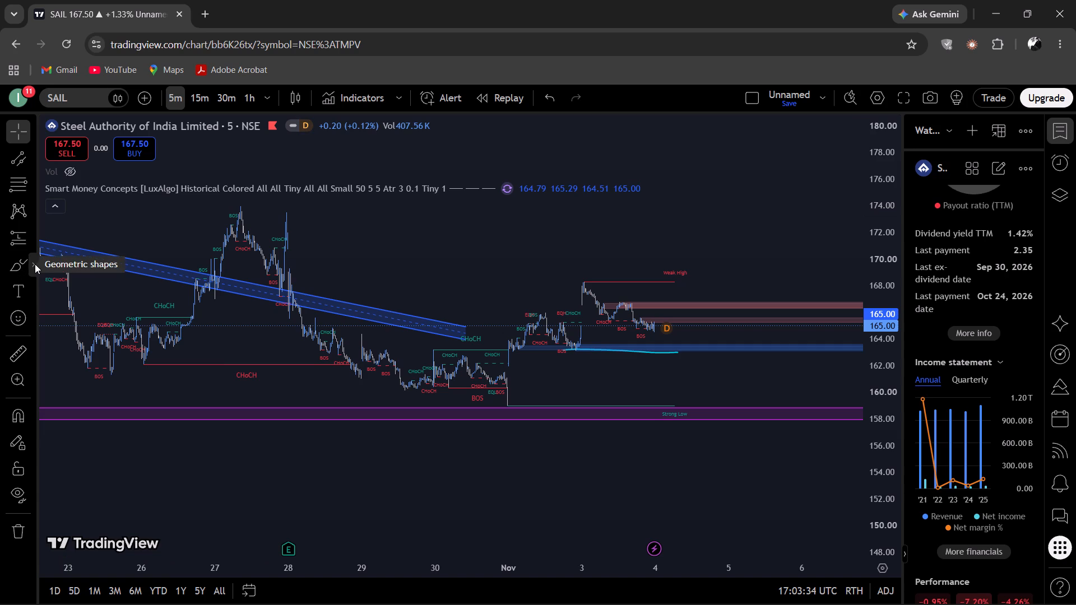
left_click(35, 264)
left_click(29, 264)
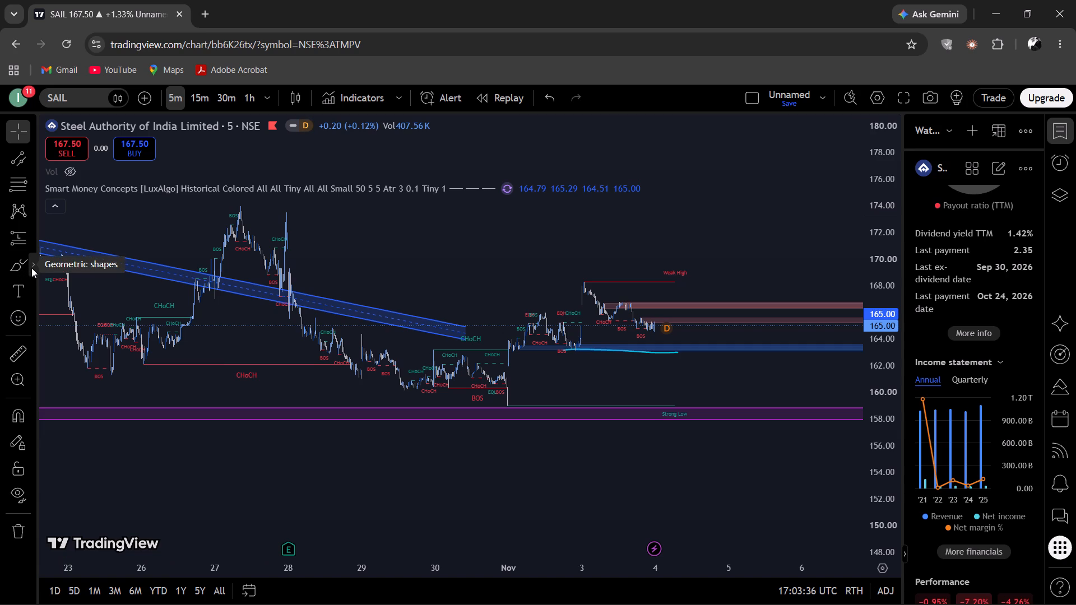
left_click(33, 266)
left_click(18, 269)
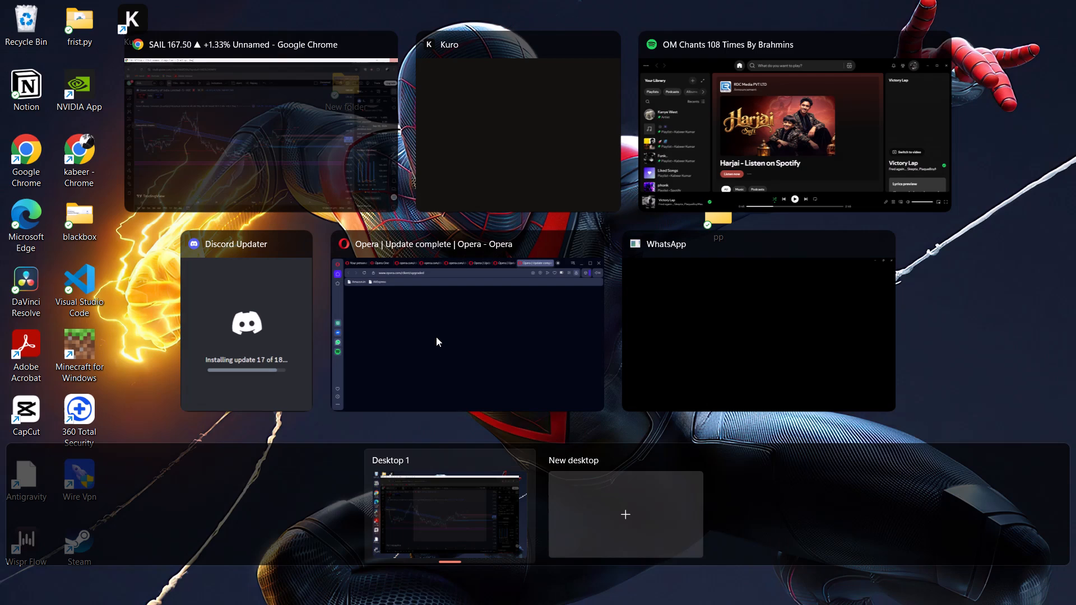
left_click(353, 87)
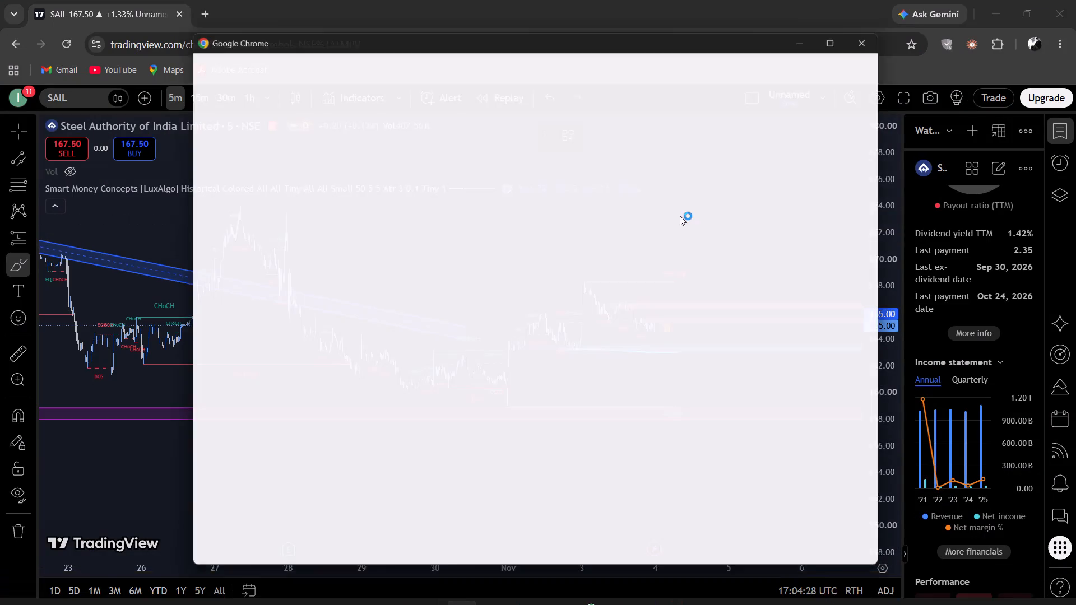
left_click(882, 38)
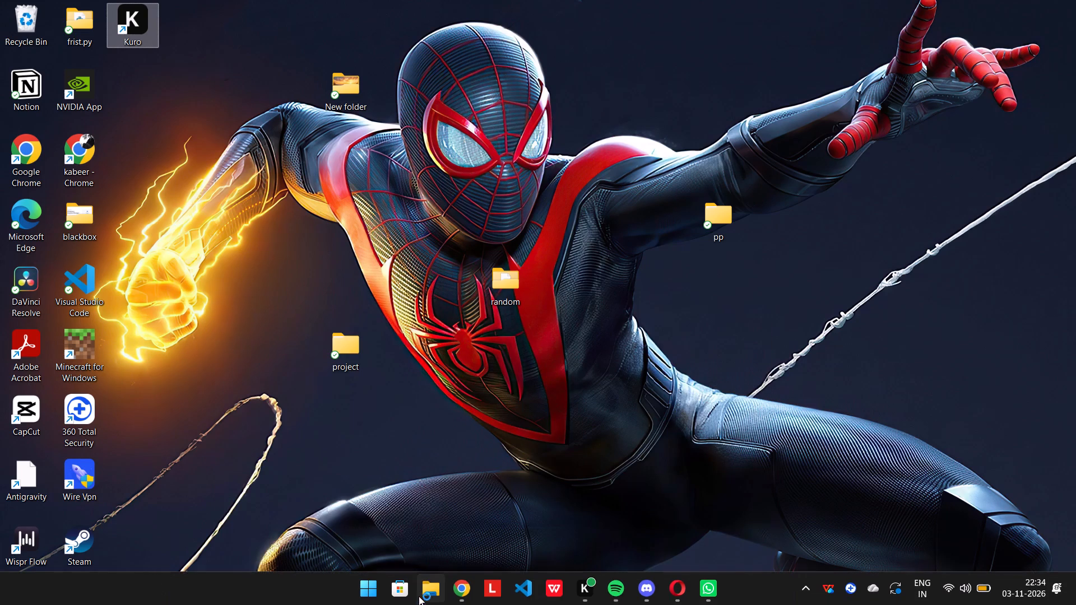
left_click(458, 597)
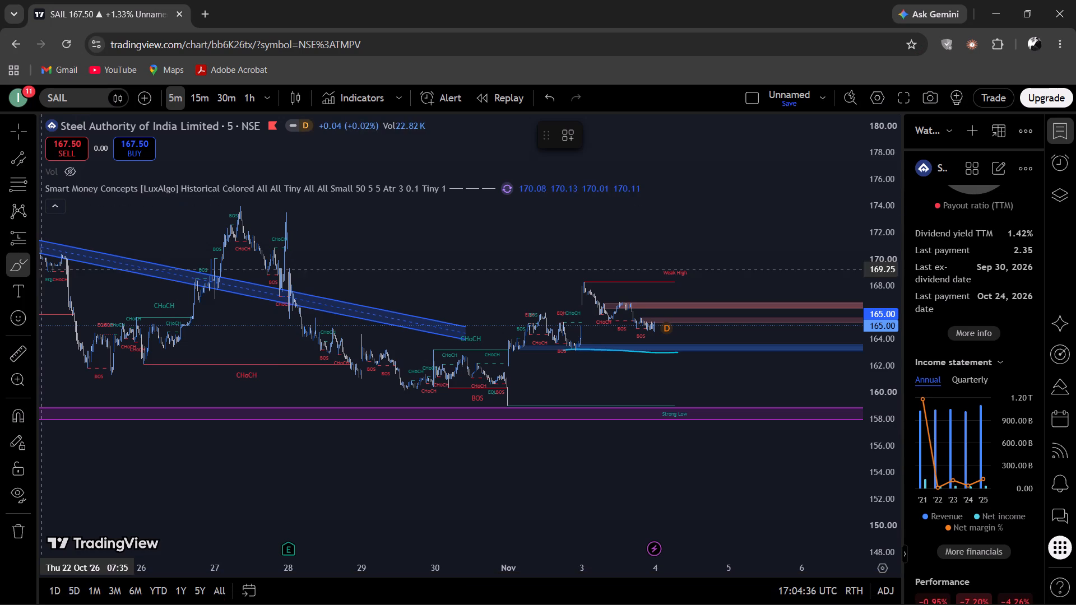
Draw a rectangle zone at the 27 October high, from about 174.08 down to about 173.3, extending to 6 November.
left_click(33, 267)
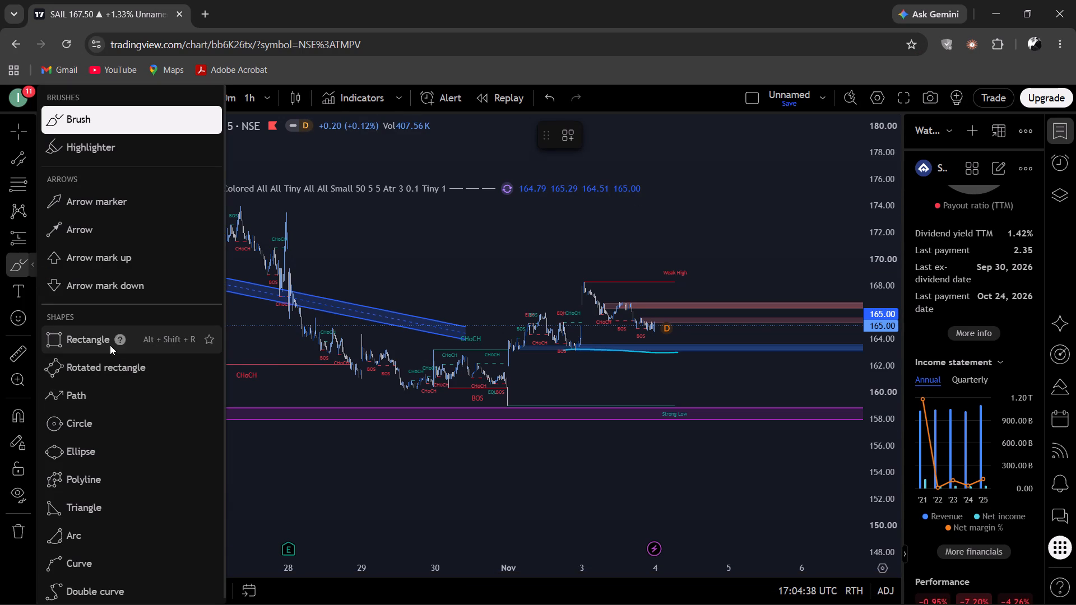
left_click(110, 345)
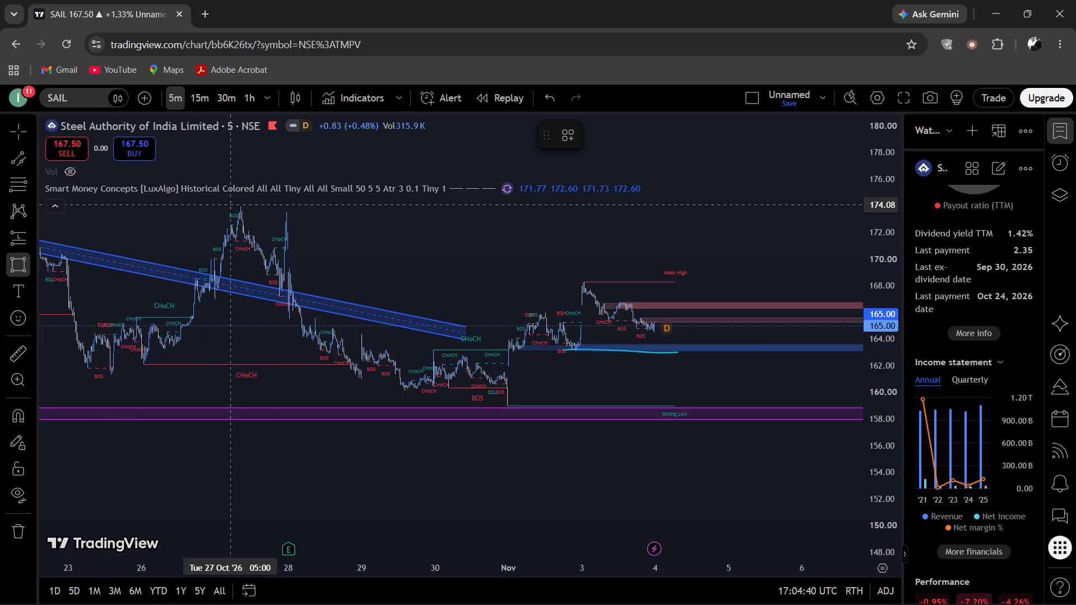
left_click(230, 204)
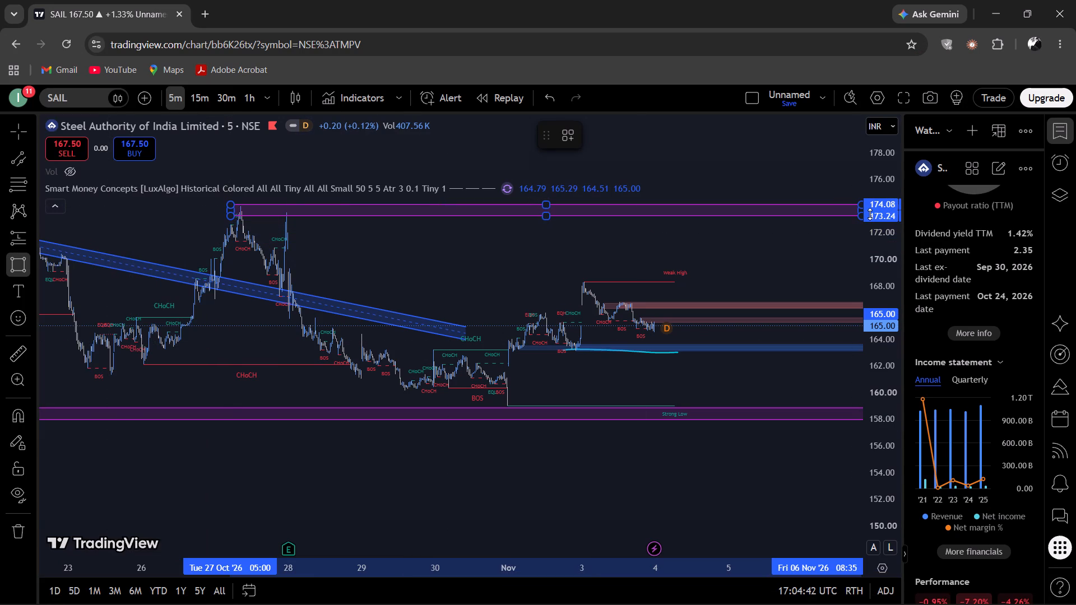
left_click(870, 214)
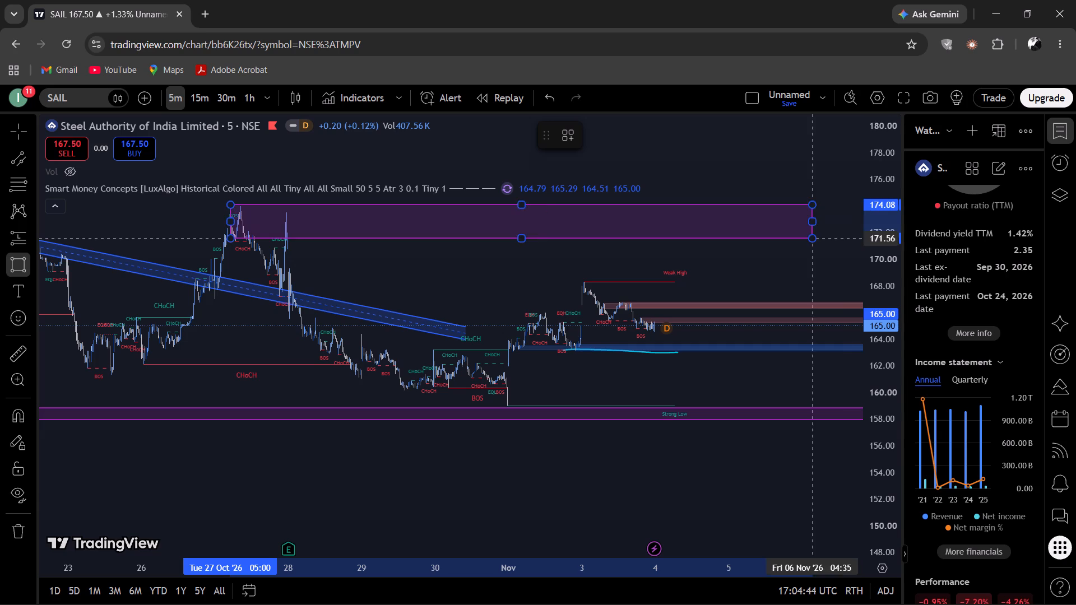
left_click(862, 216)
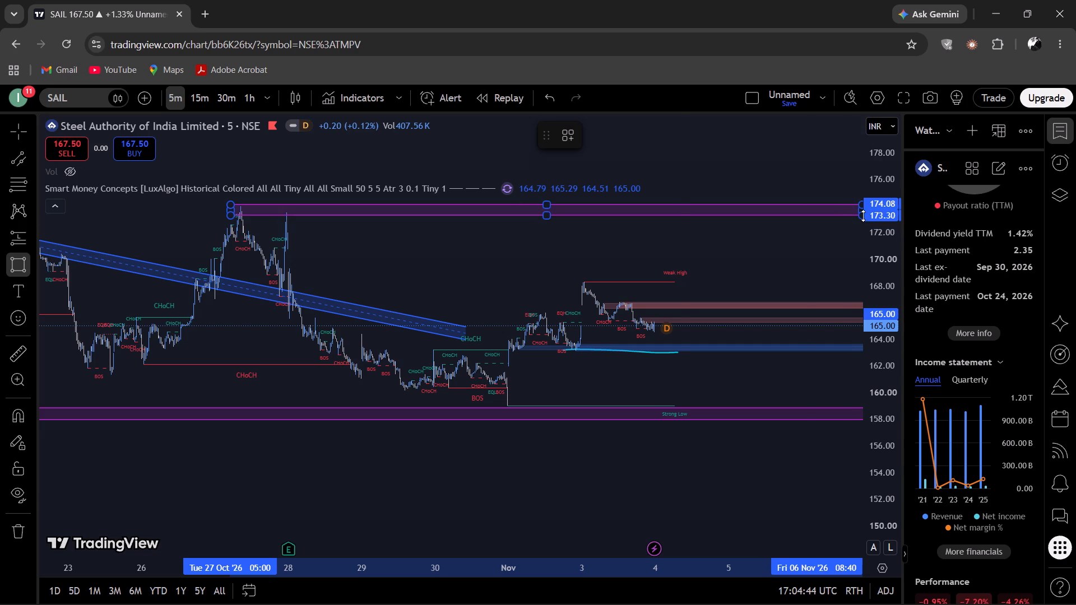
Clone the rectangle at the 27 October high and move the copy down to about 170.25–171.09, starting on 15 October.
scroll(681, 259, "down", 5)
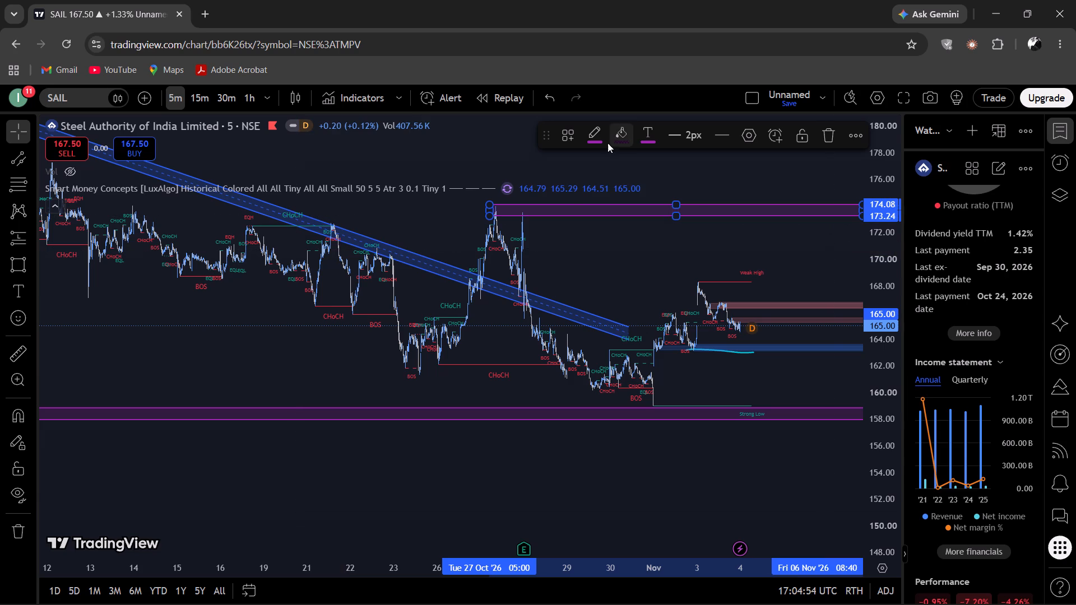
left_click(789, 213)
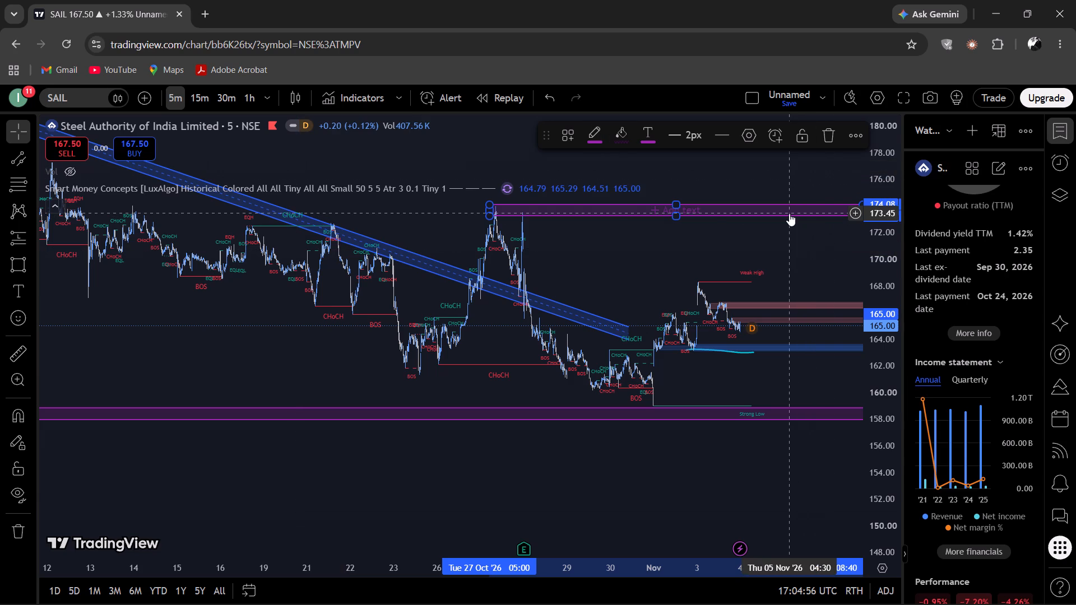
right_click(789, 213)
left_click(845, 136)
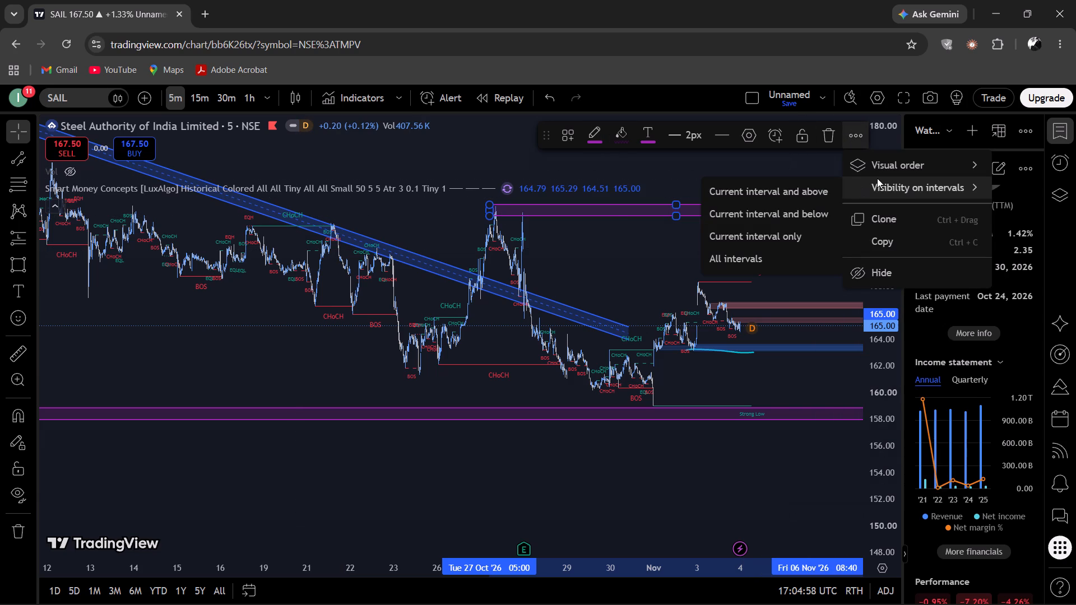
left_click(900, 213)
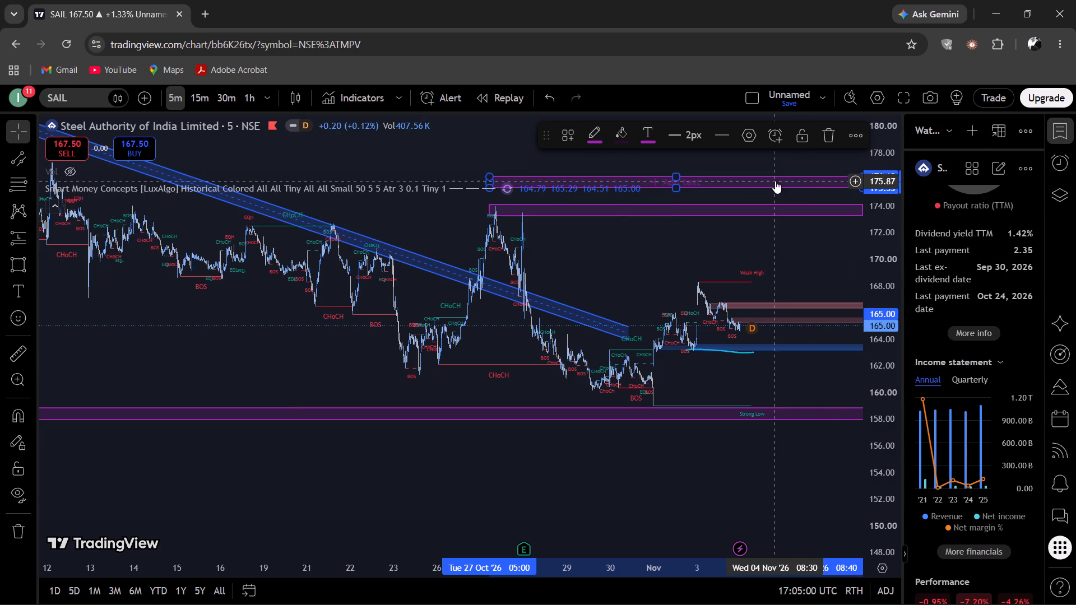
left_click_drag(775, 181, 514, 249)
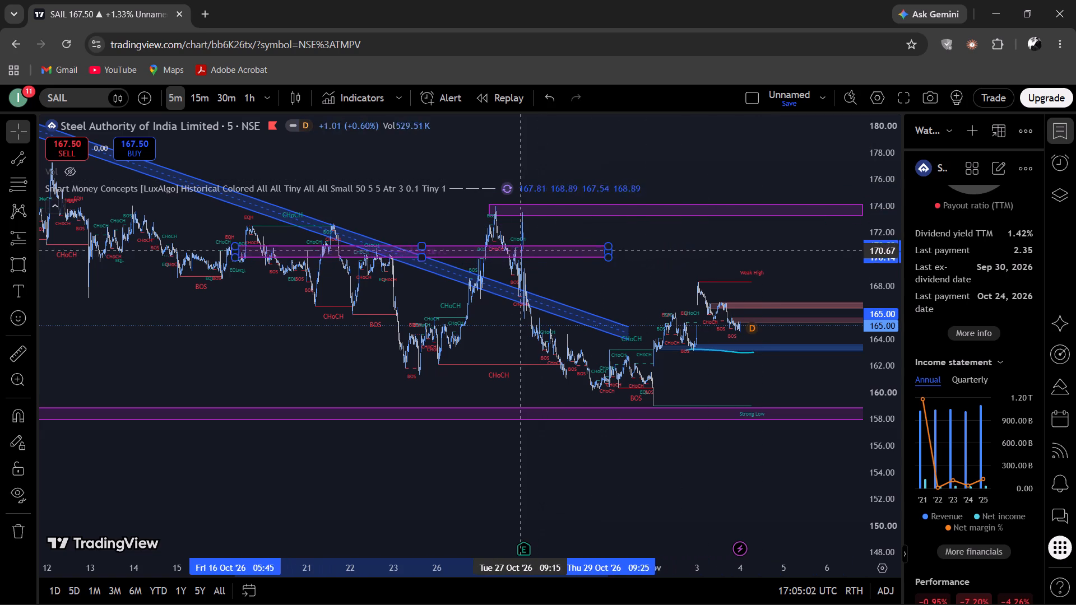
left_click_drag(514, 249, 470, 250)
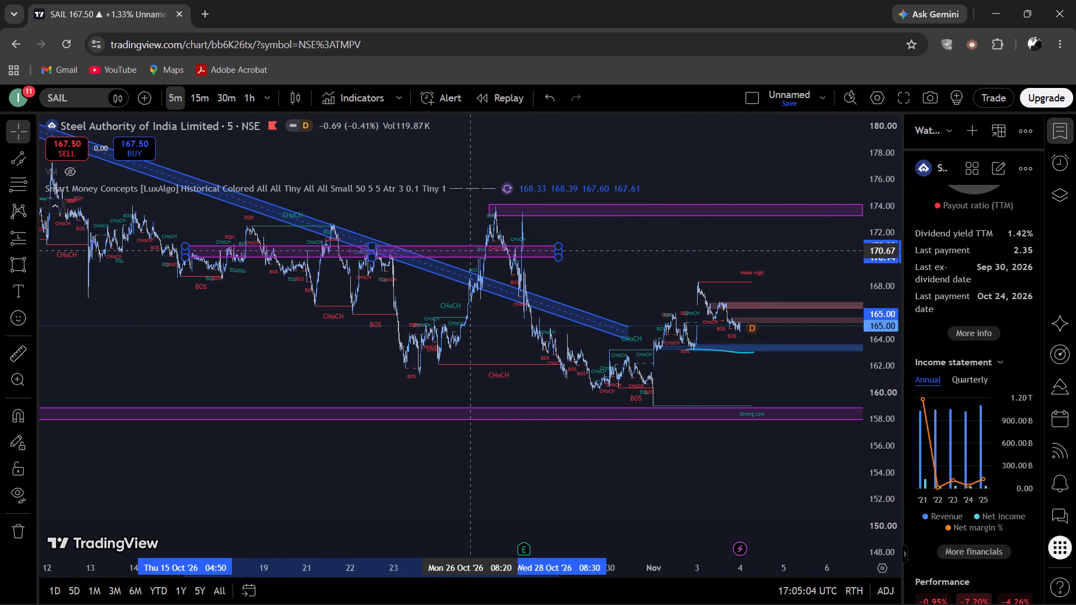
left_click_drag(470, 250, 473, 249)
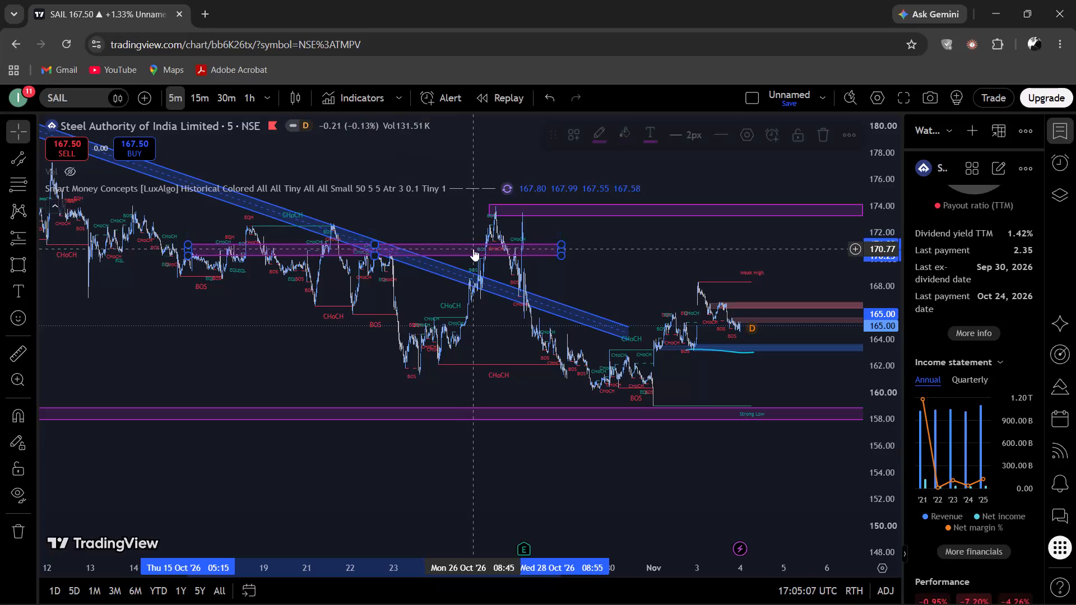
Extend the end of the cloned 170.25–171.09 zone to 6 November.
scroll(586, 252, "up", 5)
left_click_drag(868, 314, 869, 314)
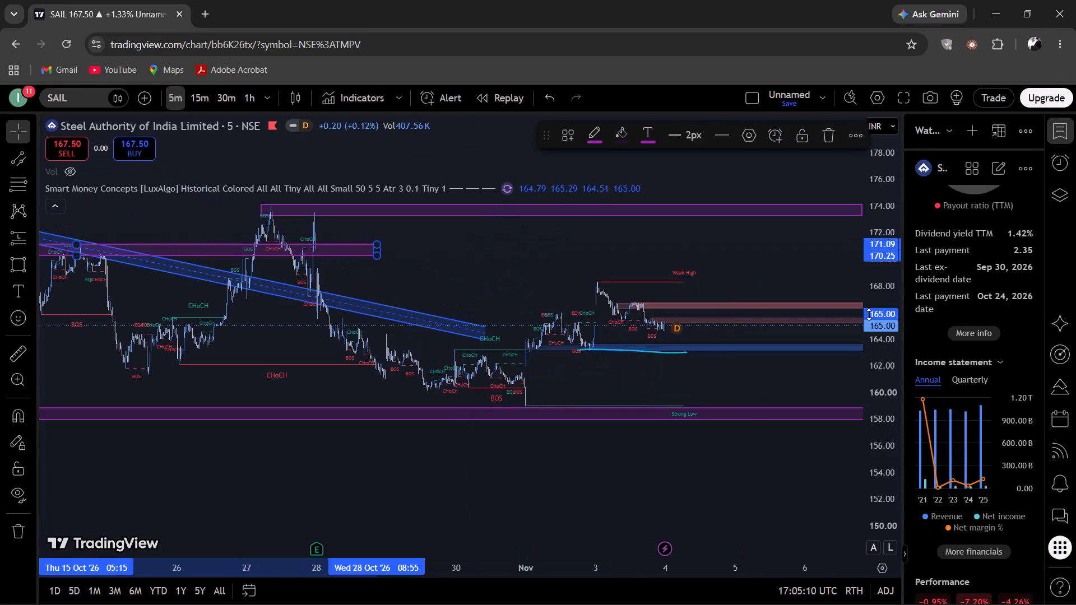
left_click_drag(869, 314, 870, 151)
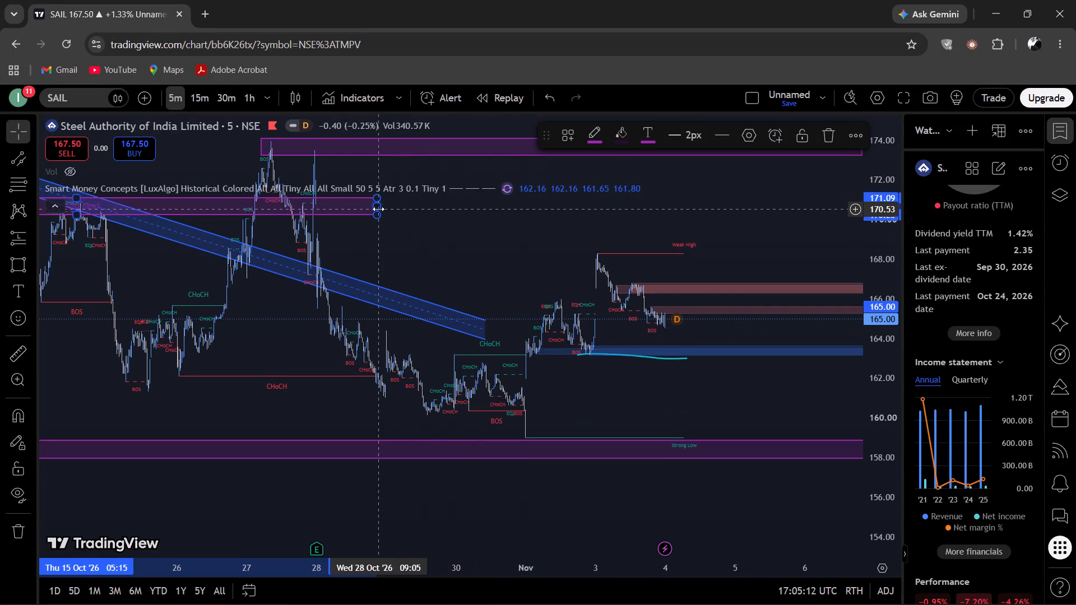
left_click_drag(378, 209, 1075, 213)
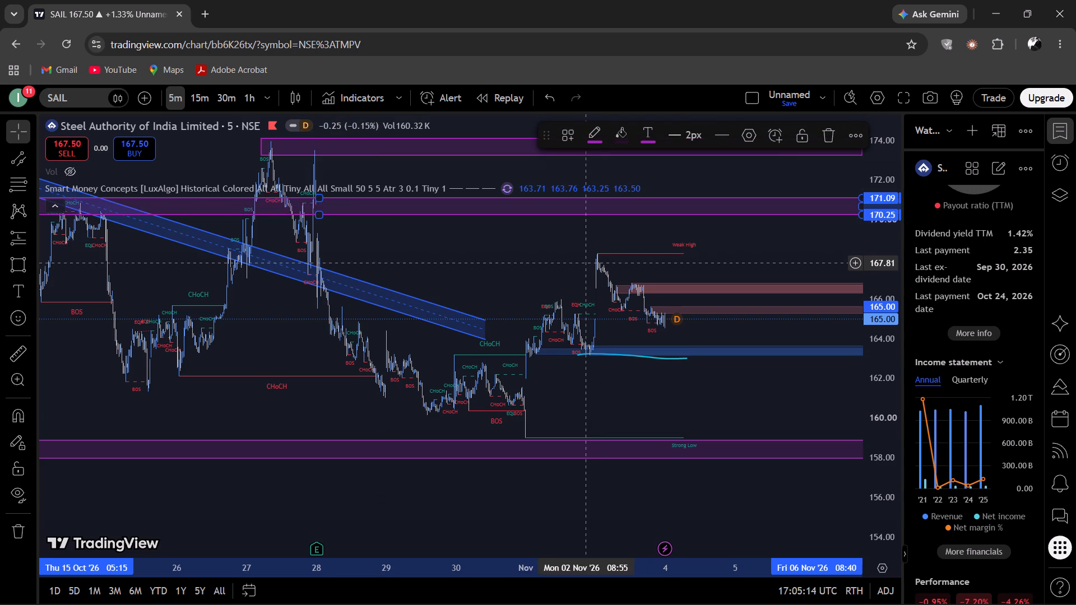
left_click(590, 250)
middle_click(688, 267)
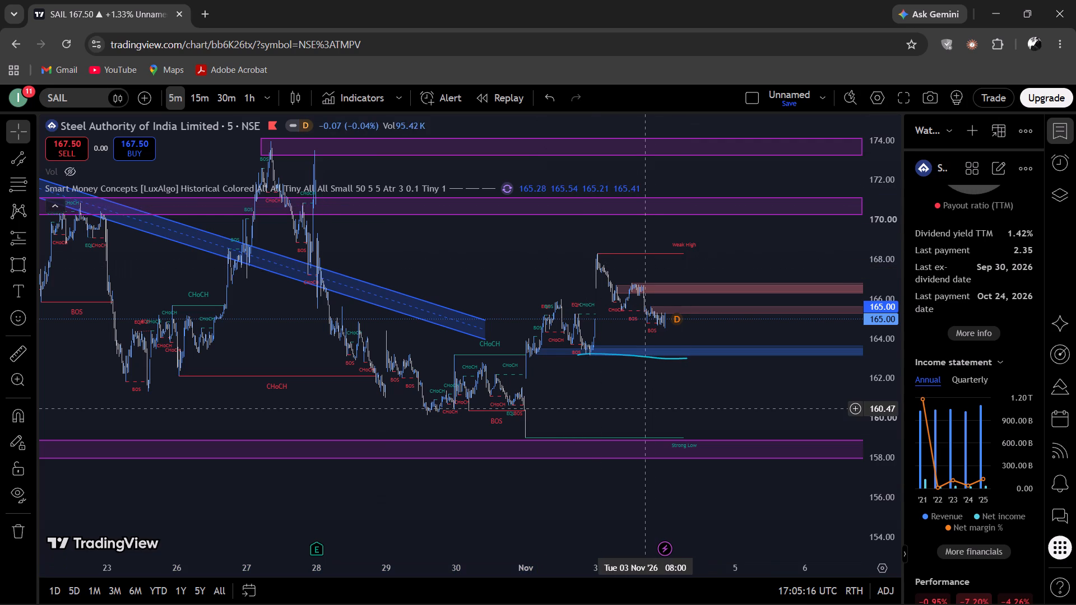
Draw a rising trend line from the 2 November low at about 159.09 to about 170.1 on 6 November.
left_click_drag(646, 408, 479, 465)
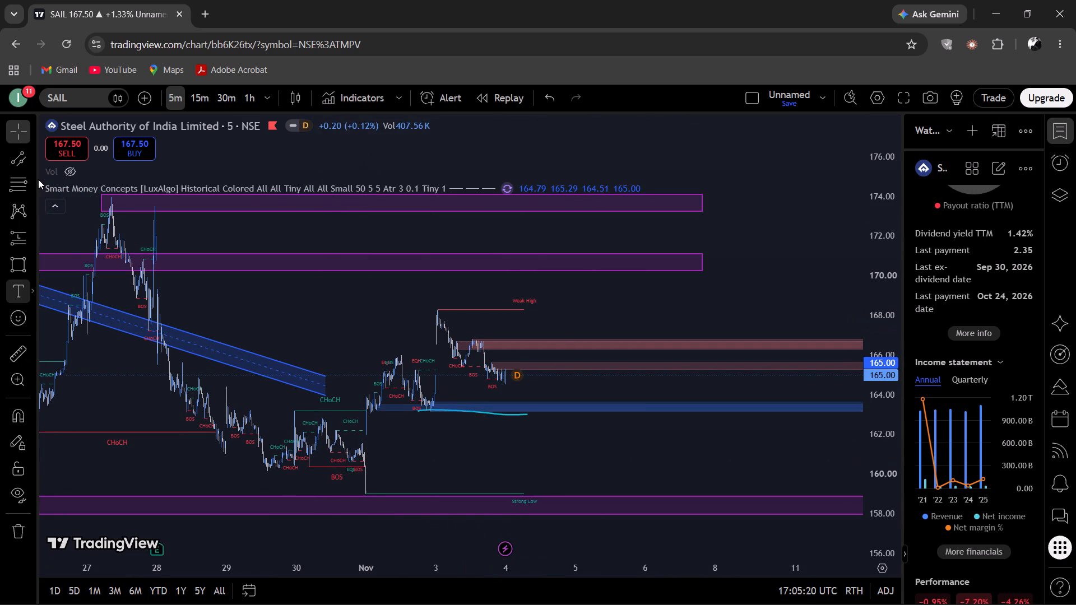
left_click(22, 154)
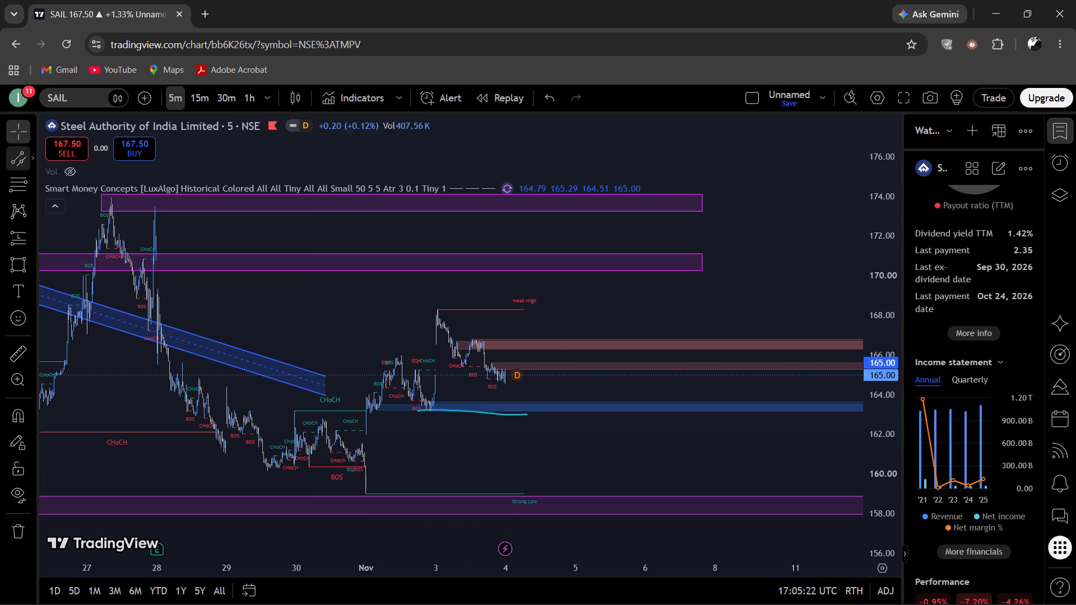
left_click(33, 157)
left_click(90, 114)
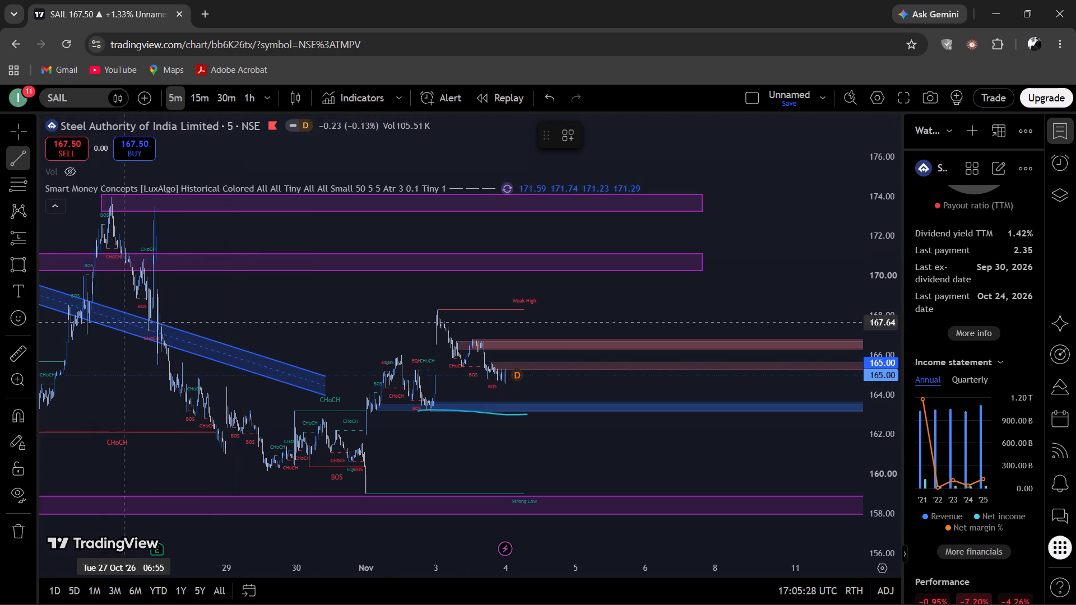
left_click(366, 492)
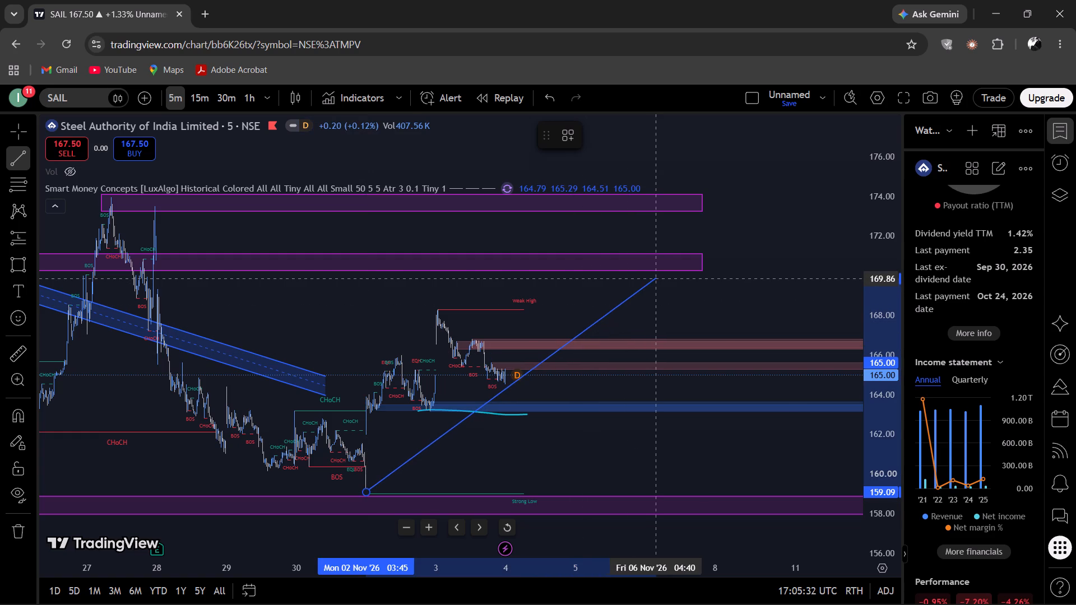
left_click(658, 273)
left_click(662, 342)
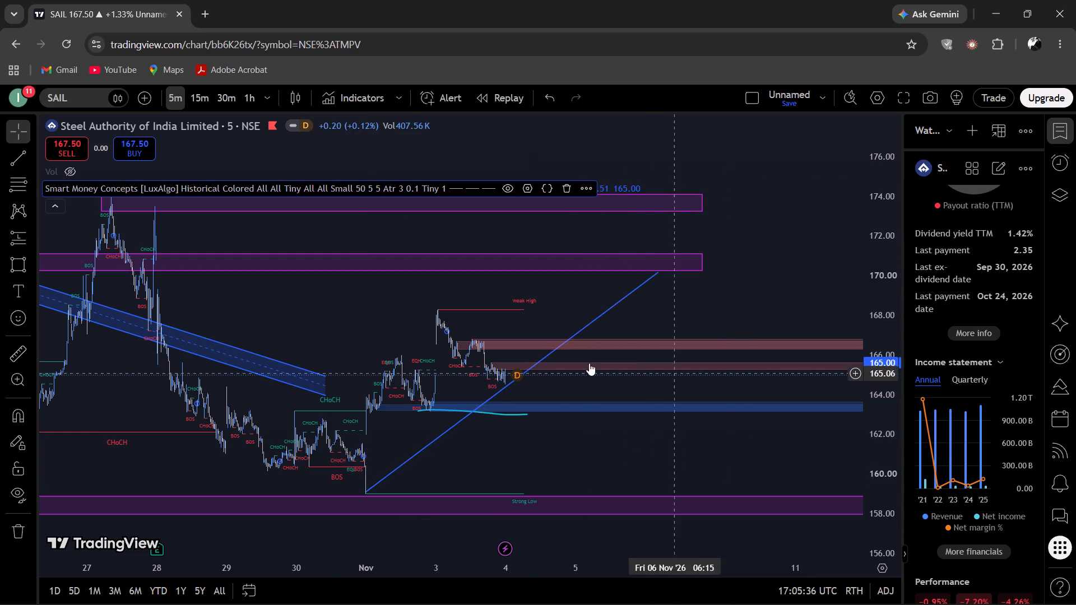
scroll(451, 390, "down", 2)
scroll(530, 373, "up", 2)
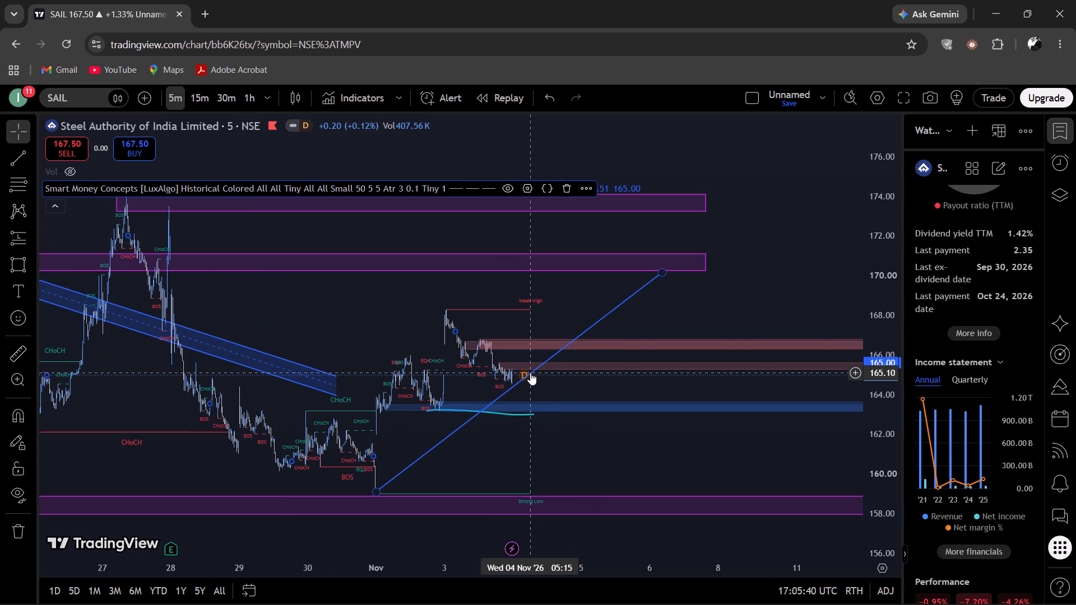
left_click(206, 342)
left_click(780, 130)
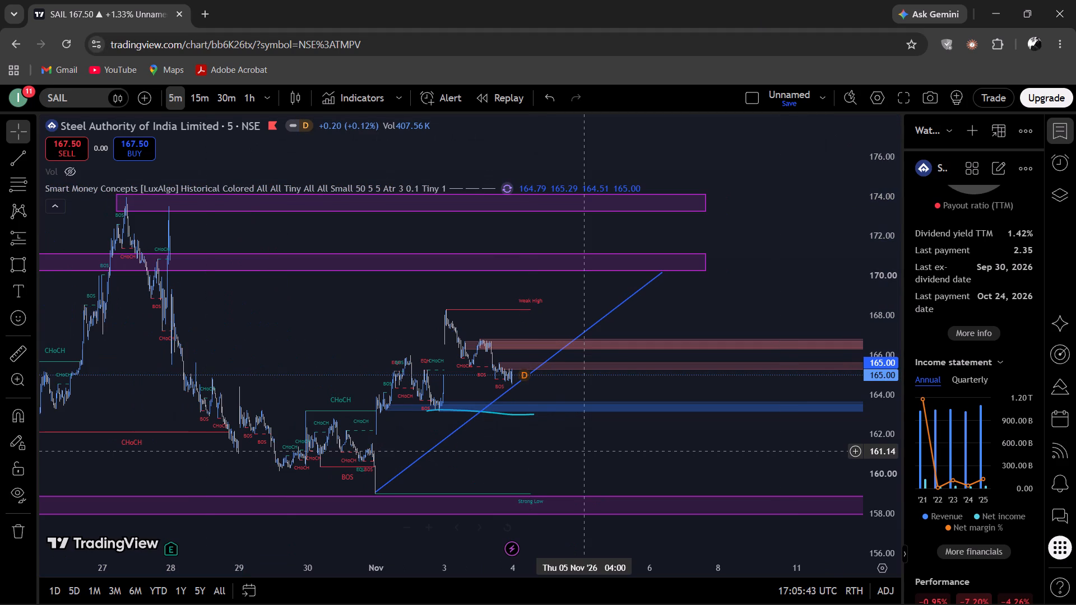
Show the hidden volume indicator on the SAIL chart.
left_click(71, 172)
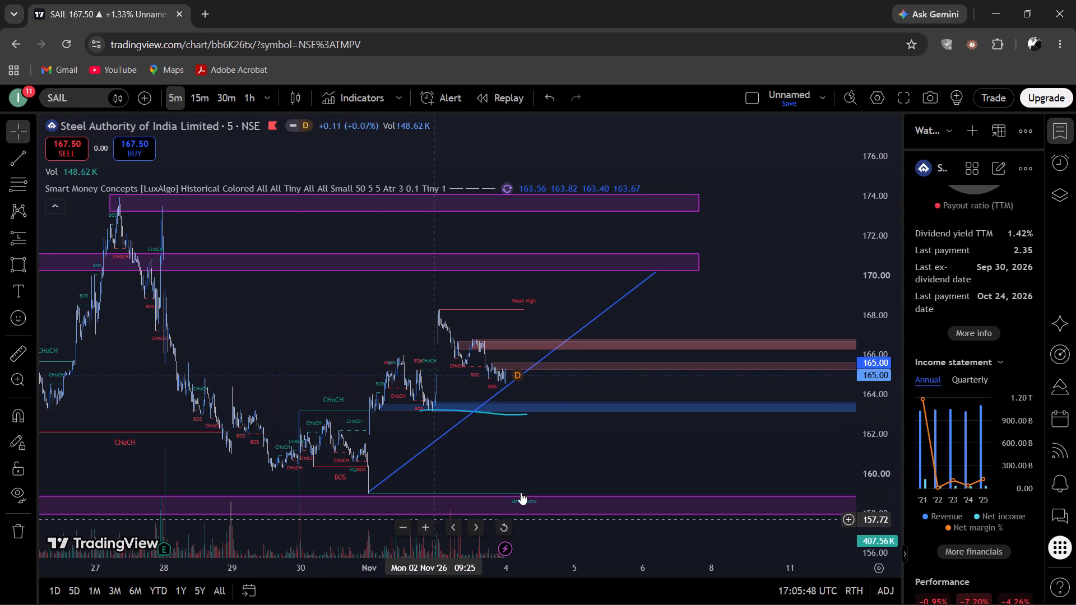
Examine SAIL's price action and volume bars against the zones and trend line from 26 October to 4 November.
scroll(521, 492, "down", 2)
scroll(499, 546, "down", 3)
scroll(504, 544, "up", 18)
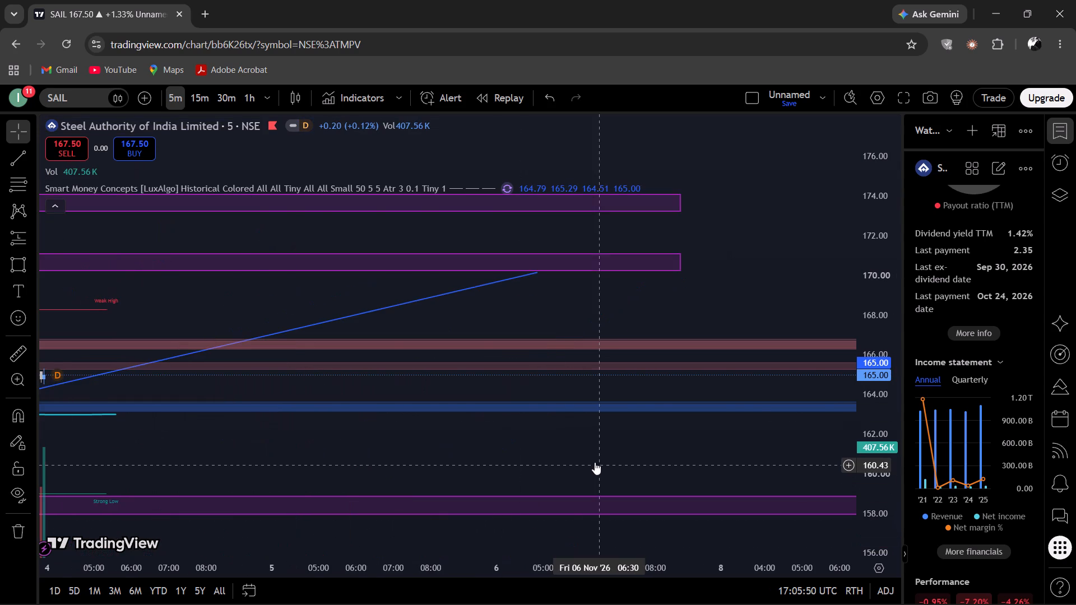
left_click_drag(397, 406, 917, 370)
scroll(604, 475, "up", 1)
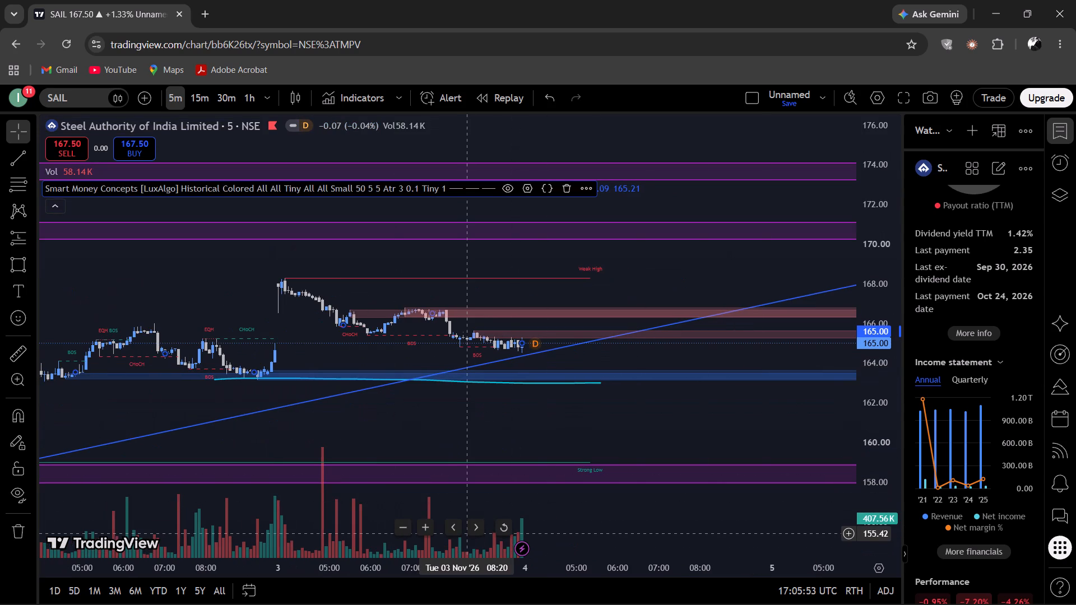
triple_click(458, 529)
left_click(458, 529)
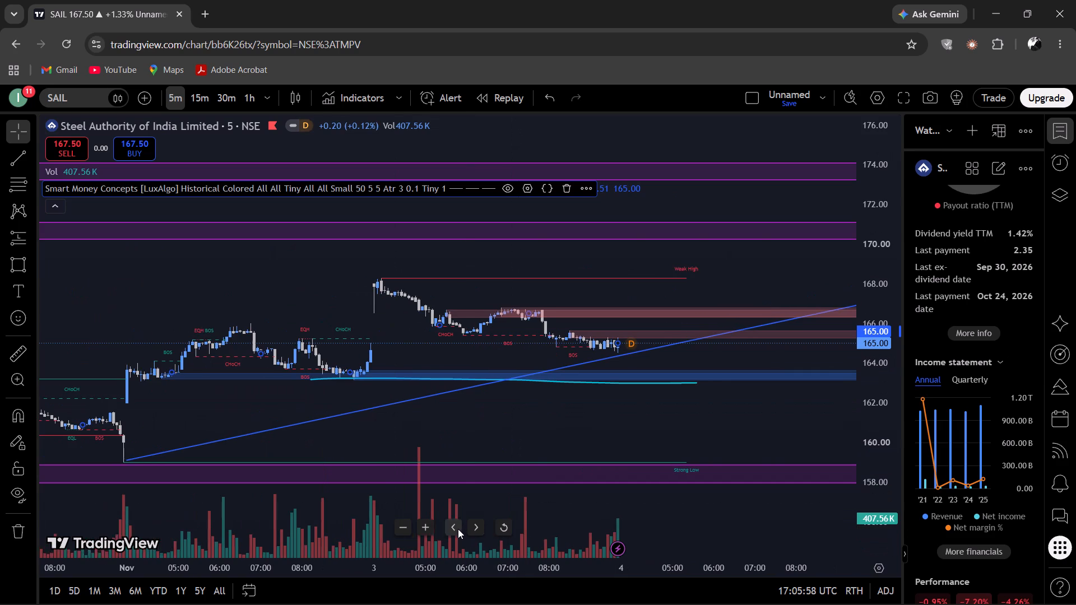
scroll(476, 355, "up", 4)
scroll(476, 355, "down", 9)
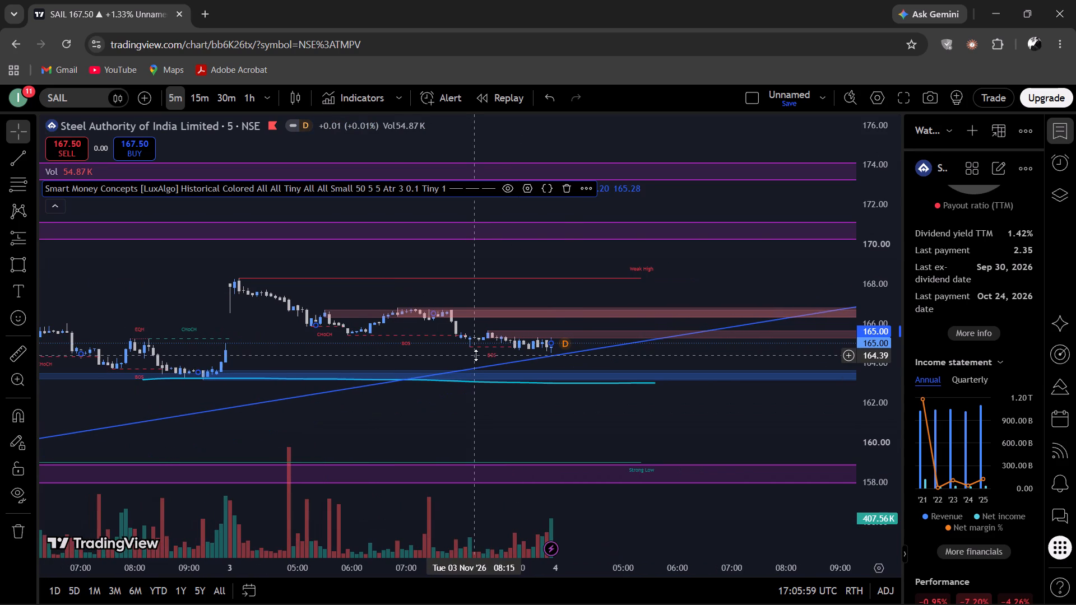
left_click_drag(874, 362, 883, 216)
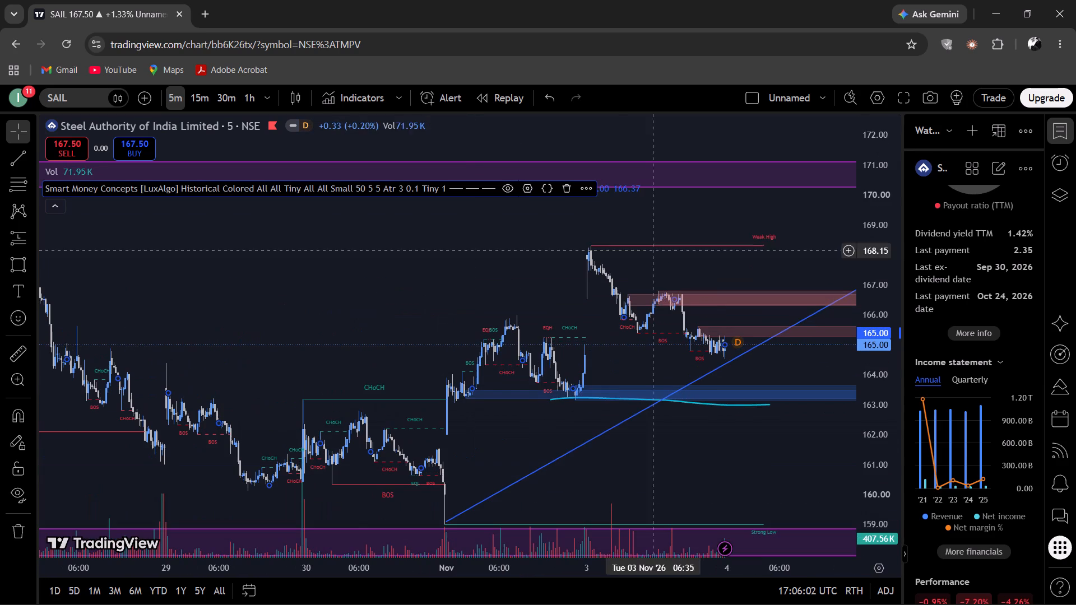
scroll(675, 335, "down", 3)
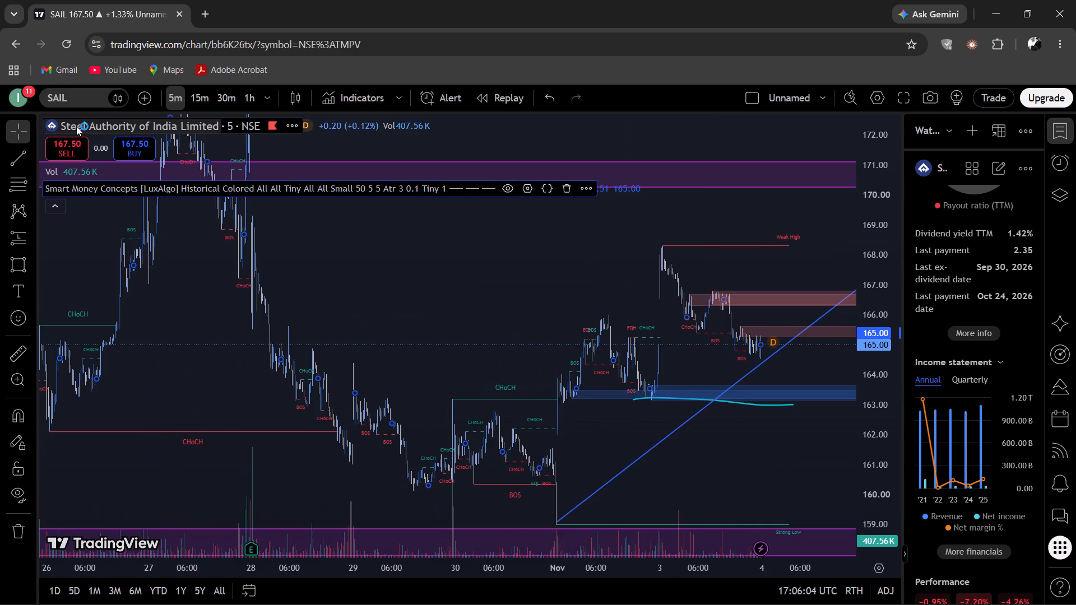
Hide the Smart Money Concepts indicator on the SAIL chart.
left_click(502, 184)
left_click(348, 272)
Draw a freehand curved arrow with the Brush from about 170 on 6 November, pointing up on 9 November.
left_click_drag(660, 296, 347, 302)
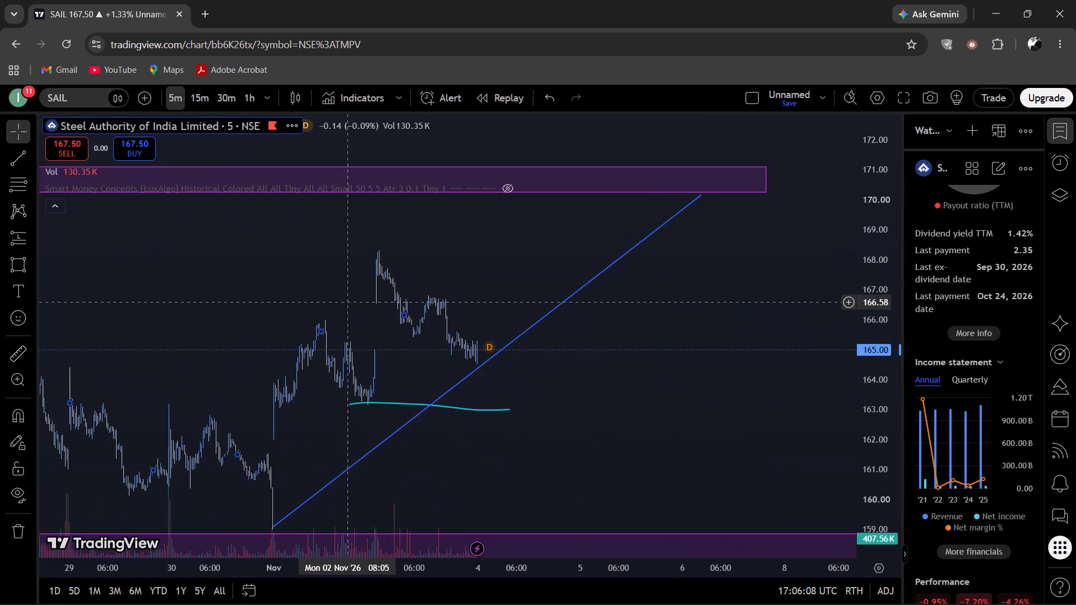
left_click_drag(347, 302, 336, 322)
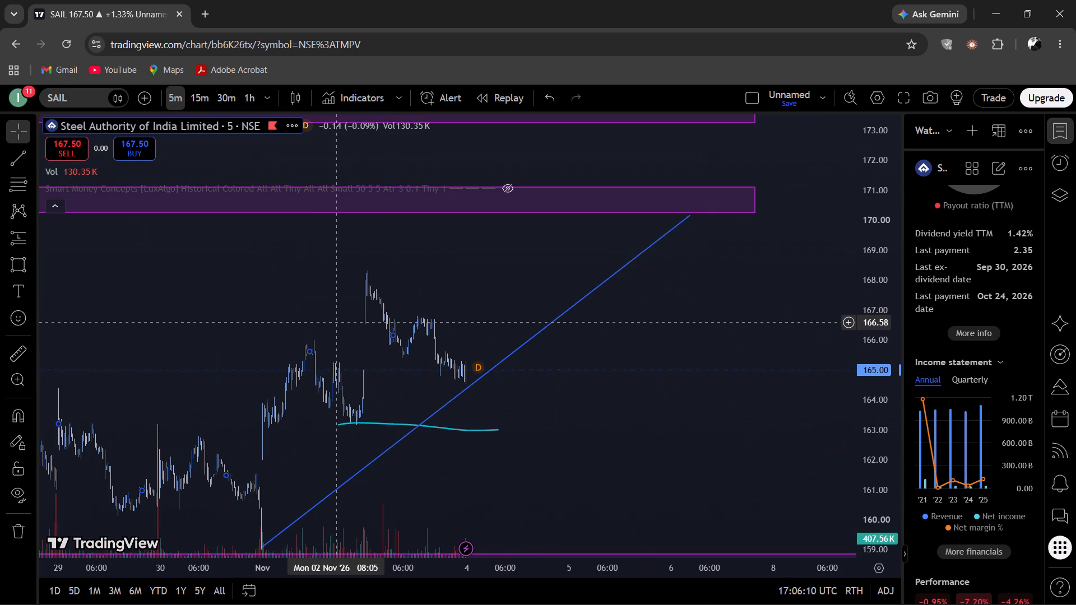
left_click_drag(336, 322, 130, 328)
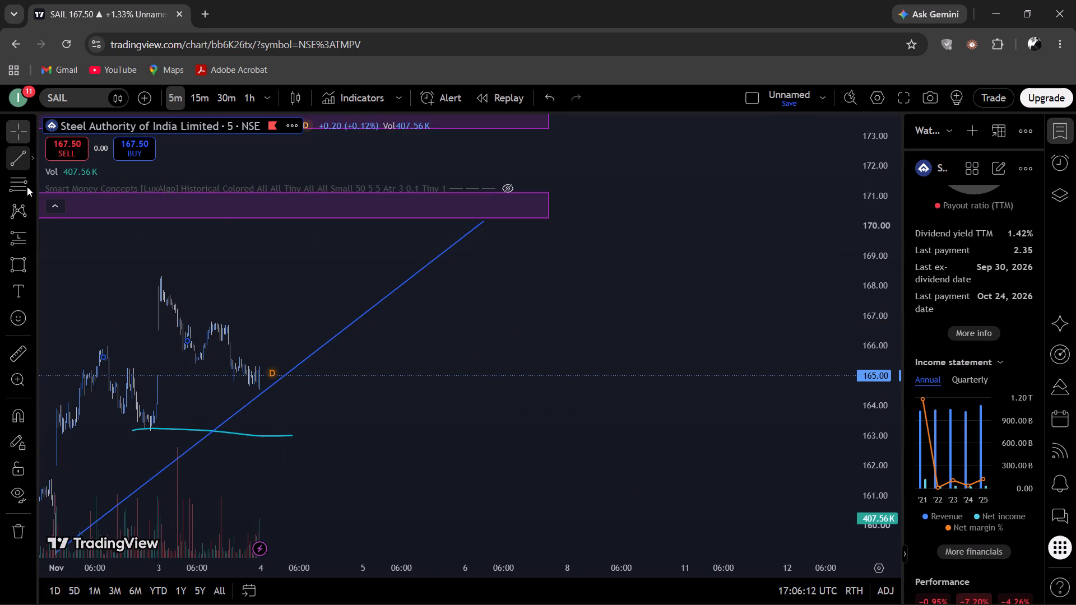
left_click(33, 266)
left_click(131, 126)
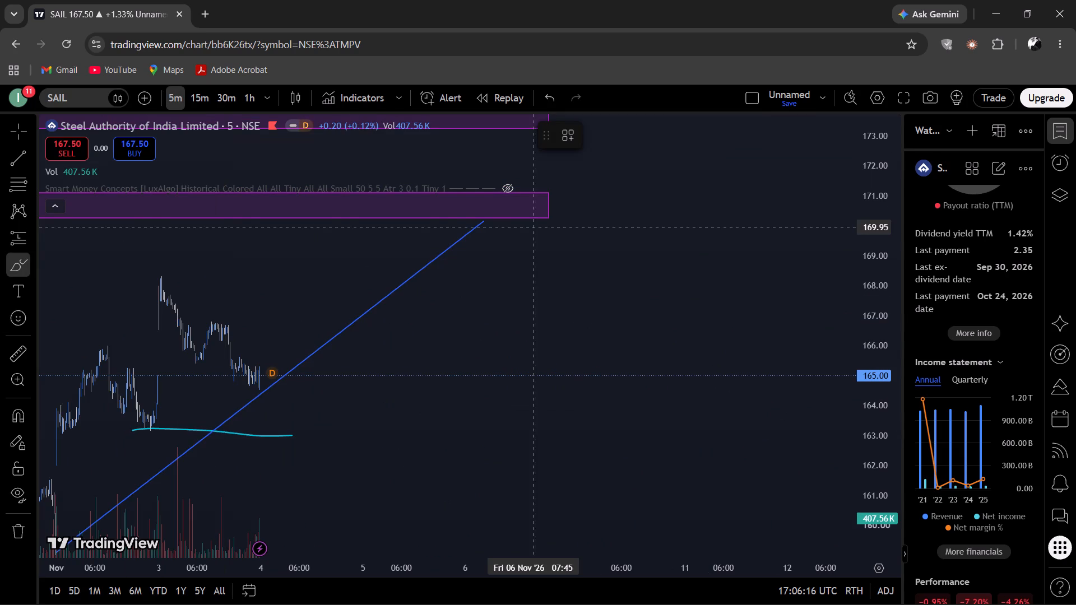
left_click_drag(522, 221, 614, 227)
left_click_drag(598, 225, 595, 225)
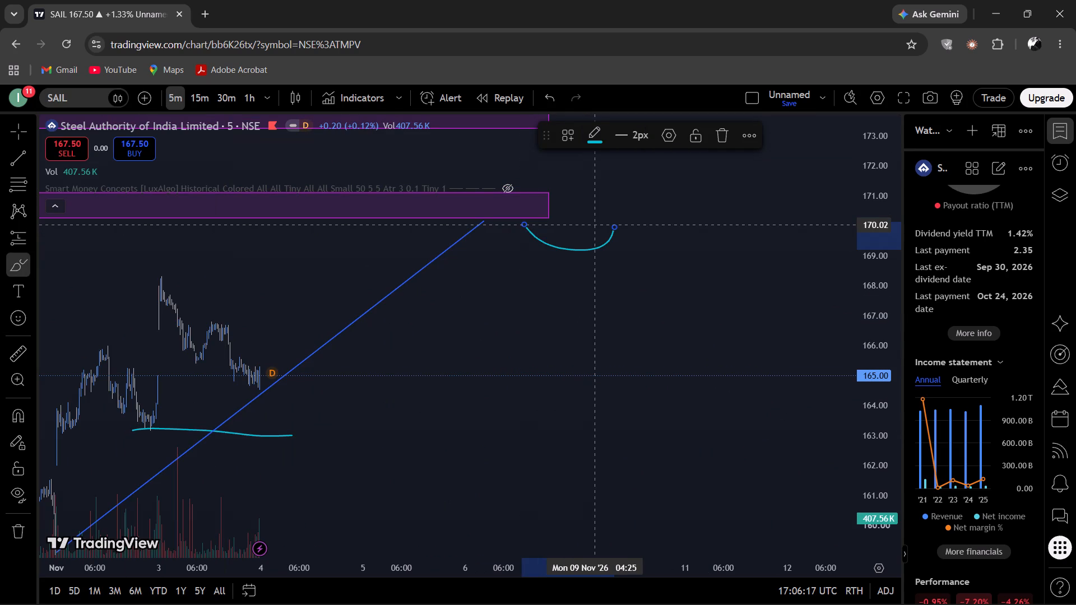
left_click_drag(595, 225, 629, 226)
Handwrite "sell" with the Brush above the curved arrow, at about 171–172 between 9 and 11 November.
left_click_drag(599, 202, 613, 168)
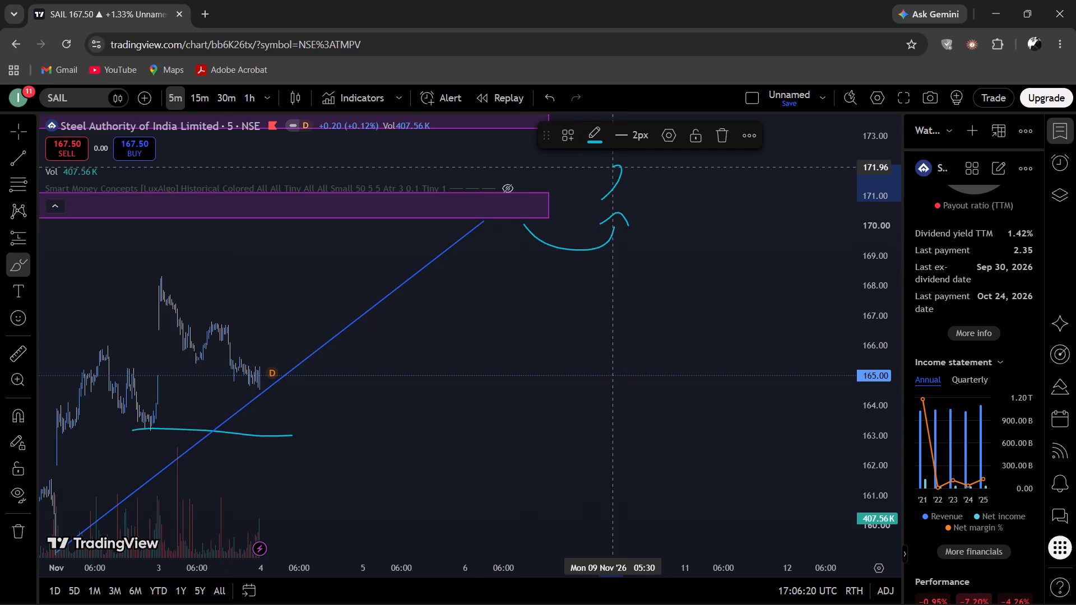
left_click_drag(613, 168, 634, 200)
left_click_drag(637, 185, 660, 190)
left_click_drag(679, 158, 637, 185)
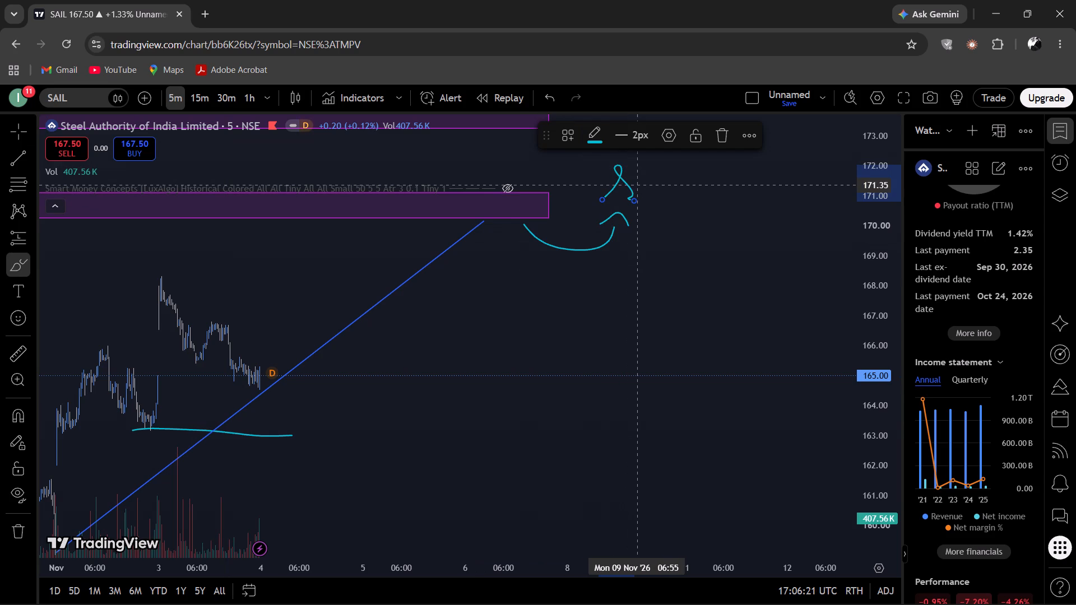
left_click_drag(637, 185, 678, 198)
left_click_drag(693, 161, 687, 201)
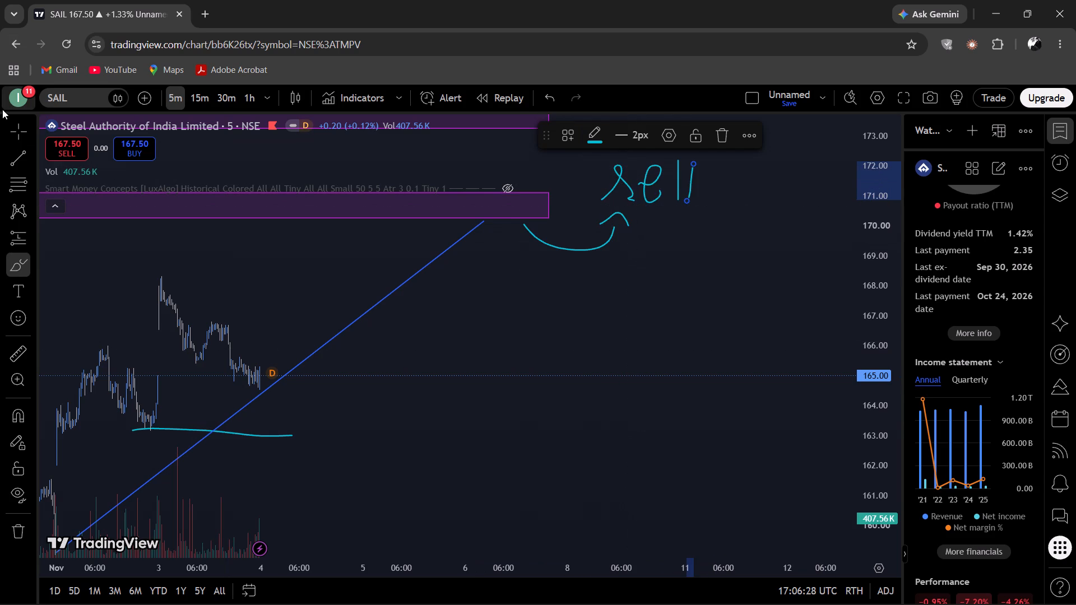
left_click(17, 128)
Review the whole annotated SAIL chart and the stock's technicals and analyst rating.
left_click_drag(372, 351, 373, 351)
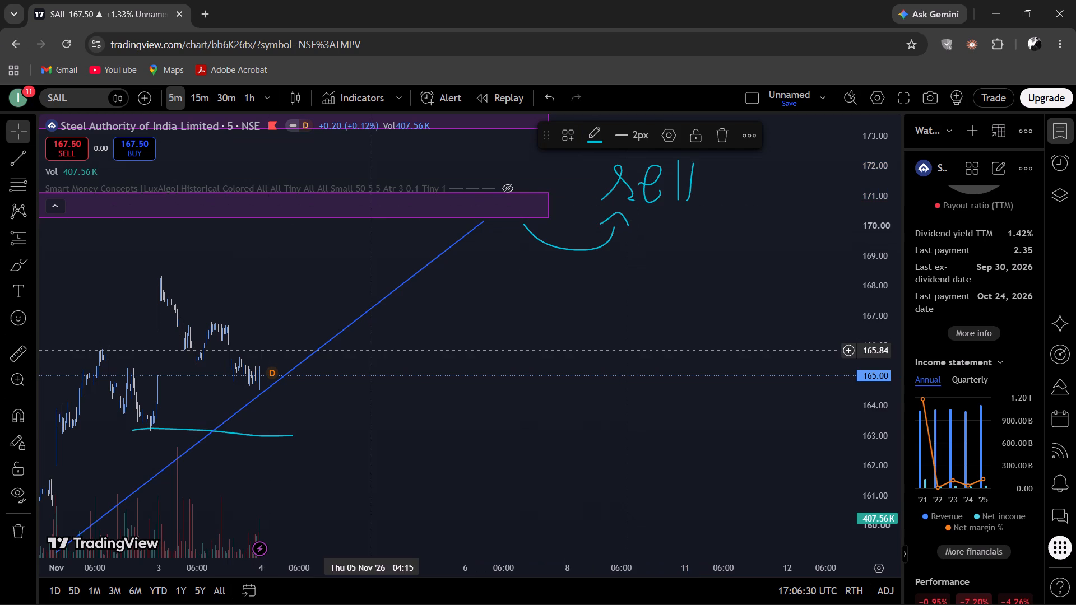
left_click_drag(373, 351, 607, 317)
left_click_drag(882, 230, 833, 385)
left_click_drag(455, 310, 582, 306)
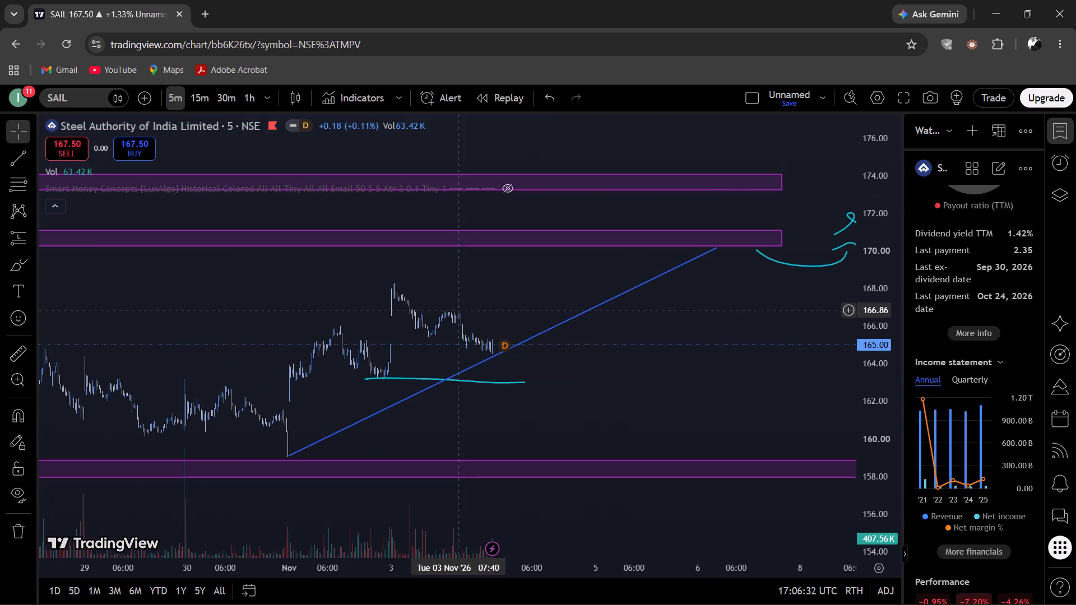
scroll(624, 278, "down", 8)
left_click_drag(736, 335, 361, 361)
scroll(971, 301, "down", 4)
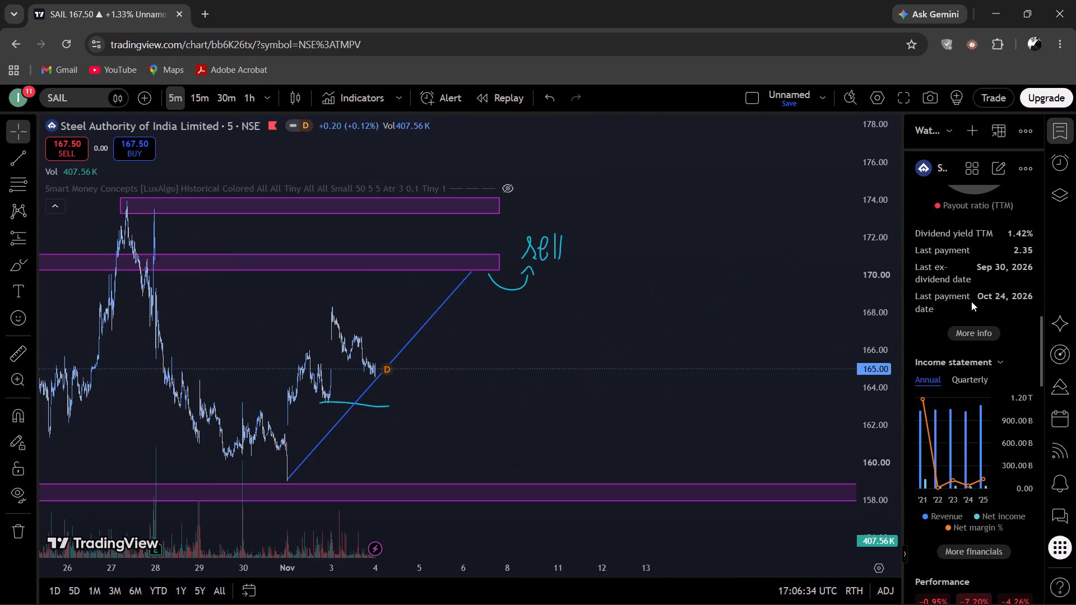
scroll(971, 301, "down", 6)
scroll(931, 333, "up", 4)
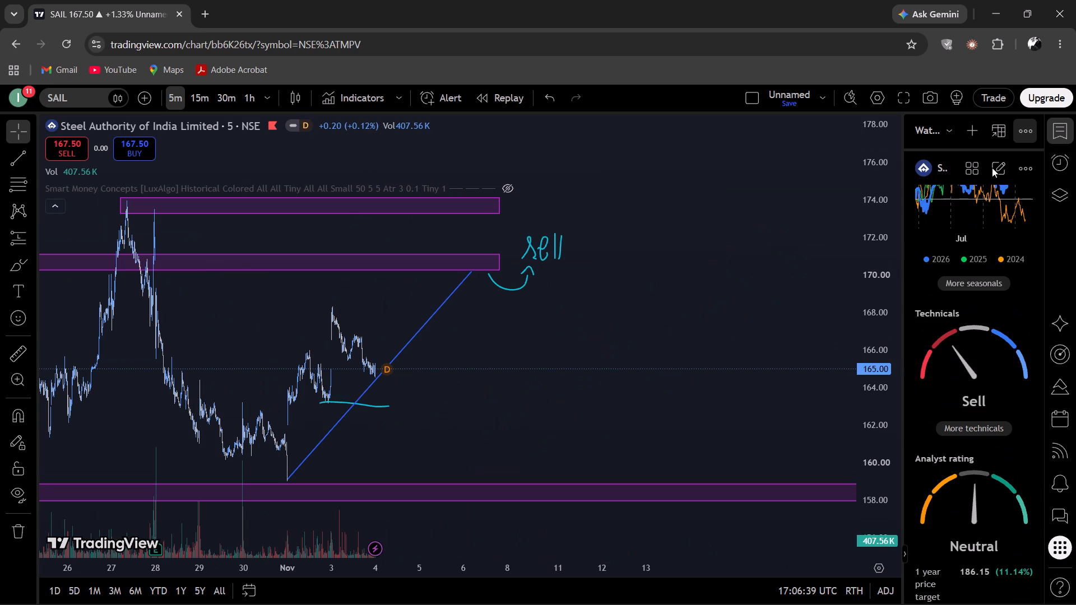
scroll(989, 172, "up", 2)
Enlarge the watchlist and open the PG Electroplast (PGEL) chart from it.
left_click_drag(960, 152, 928, 412)
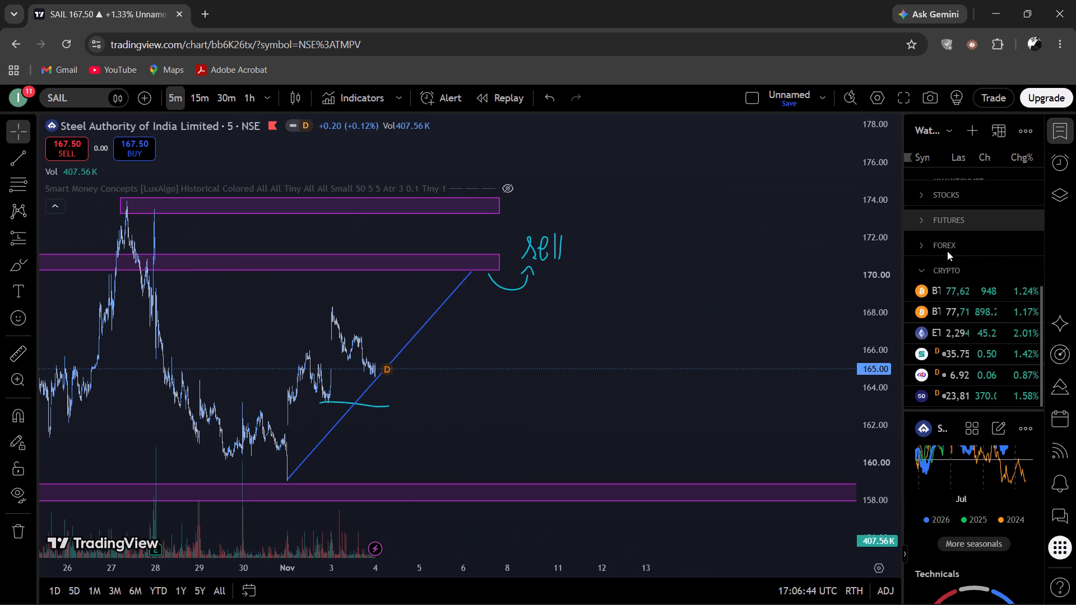
scroll(948, 251, "up", 4)
left_click(964, 273)
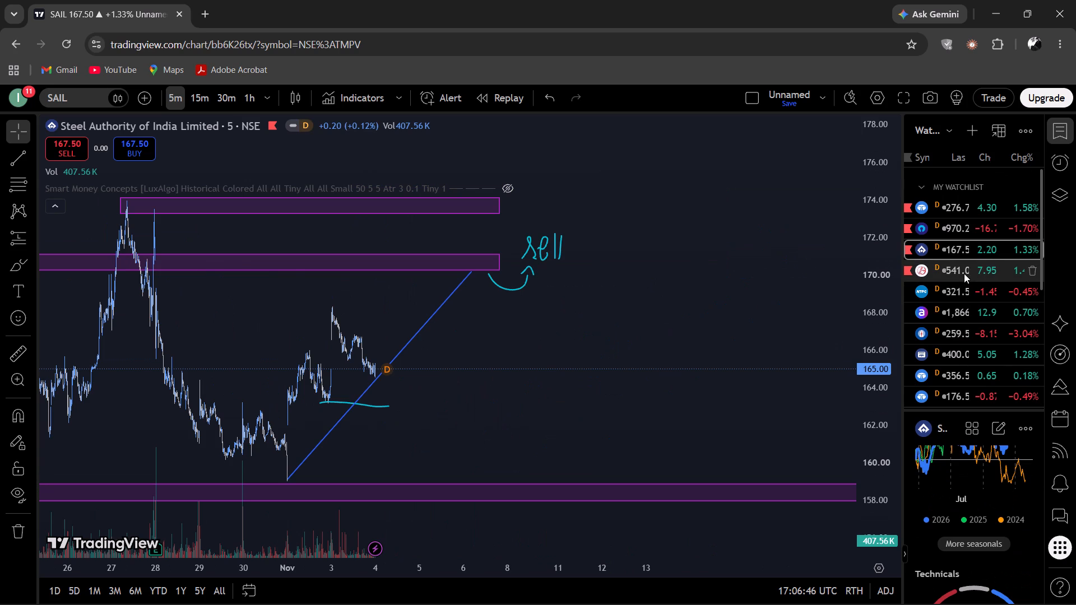
Examine PGEL's 5-minute price action from early October to 4 November at different price scales.
scroll(428, 389, "down", 4)
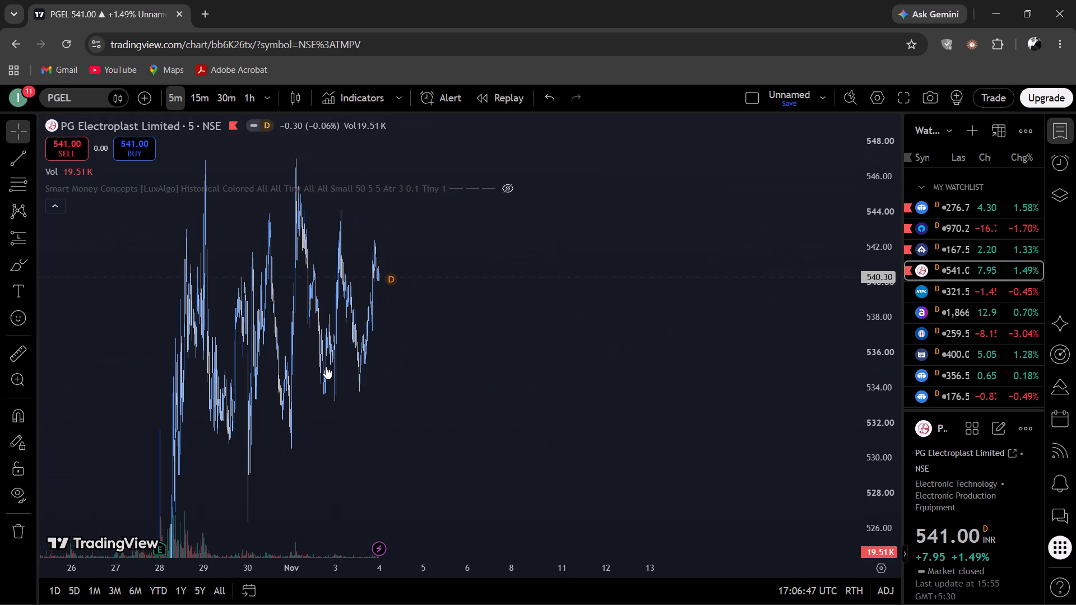
scroll(326, 366, "down", 3)
scroll(660, 321, "up", 10)
left_click_drag(886, 261, 875, 468)
left_click_drag(288, 308, 796, 276)
scroll(675, 331, "down", 3)
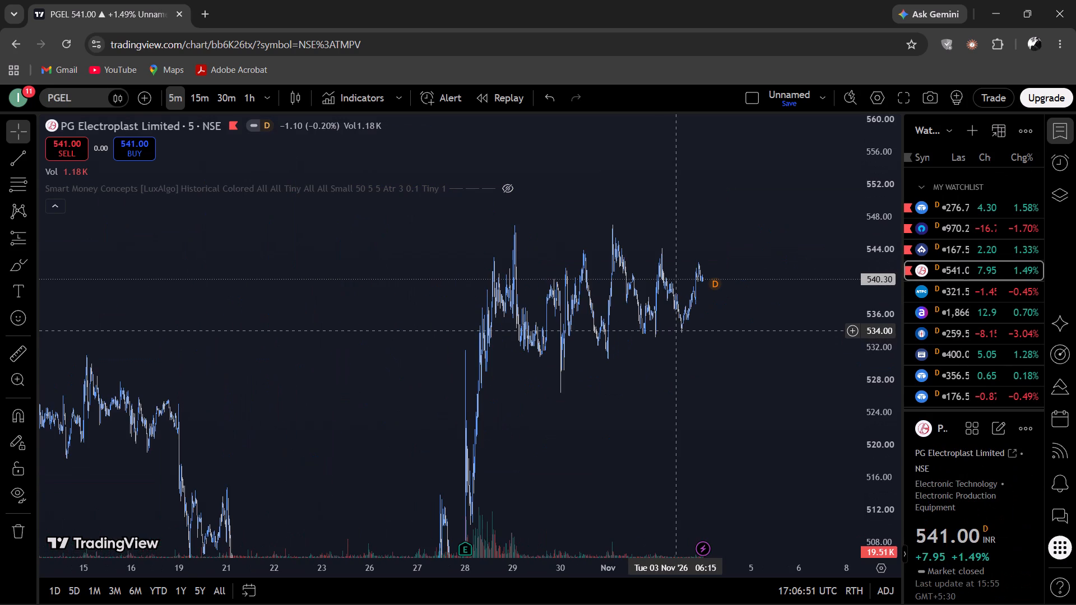
left_click_drag(898, 268, 902, 478)
left_click_drag(879, 314, 873, 294)
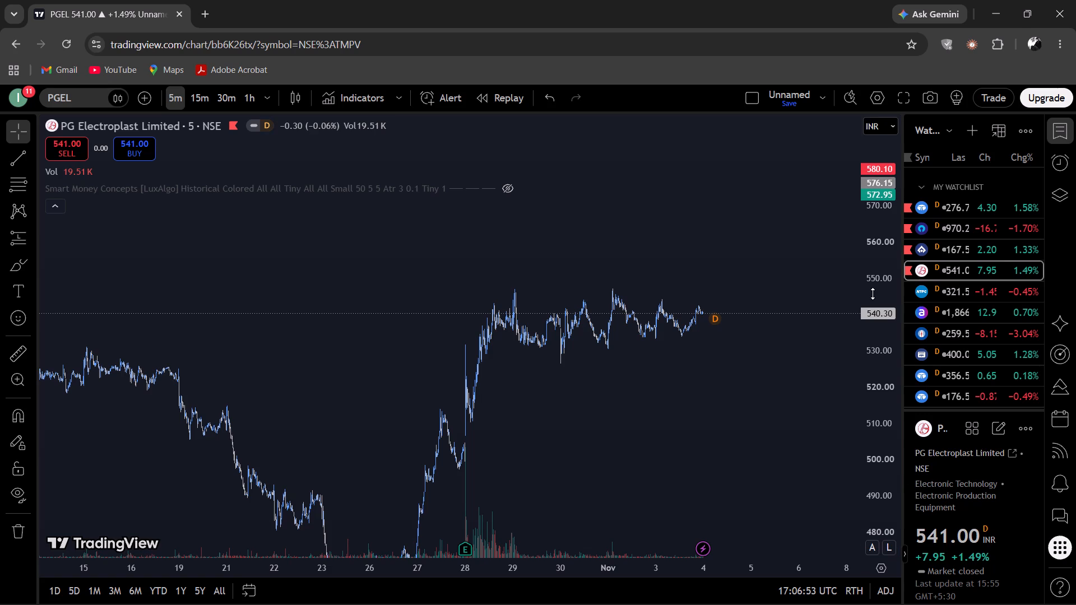
left_click_drag(873, 294, 878, 423)
left_click_drag(245, 355, 606, 370)
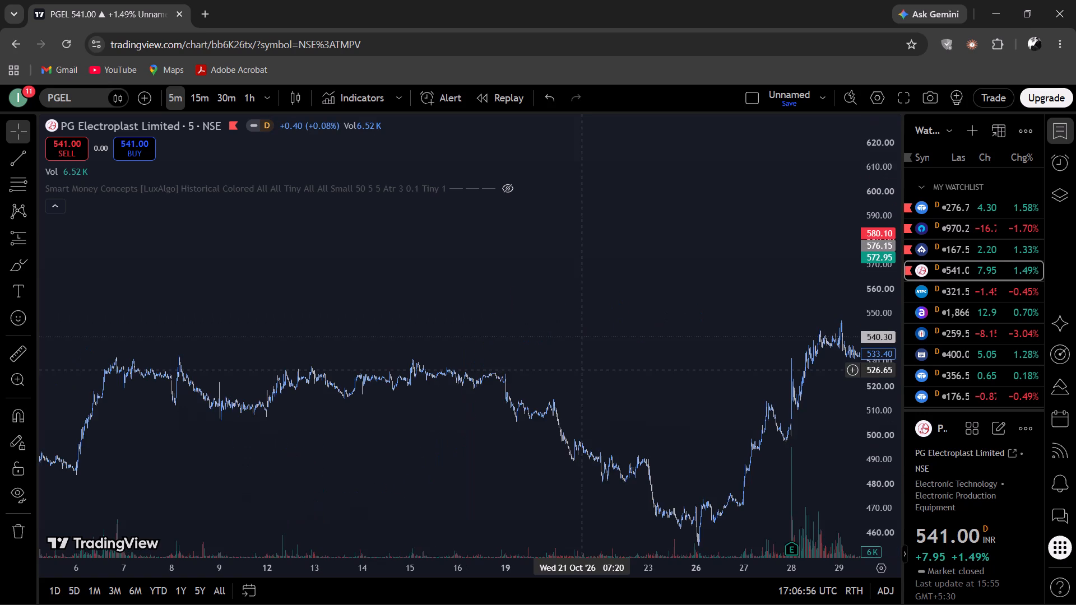
left_click_drag(606, 370, 204, 342)
scroll(634, 343, "up", 11)
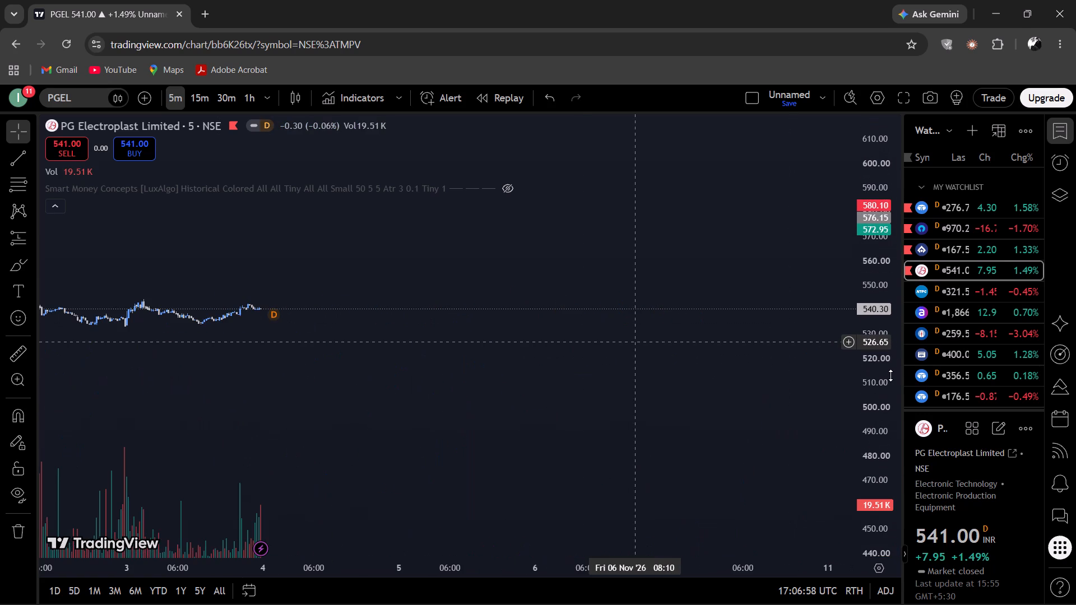
left_click_drag(889, 377, 847, 0)
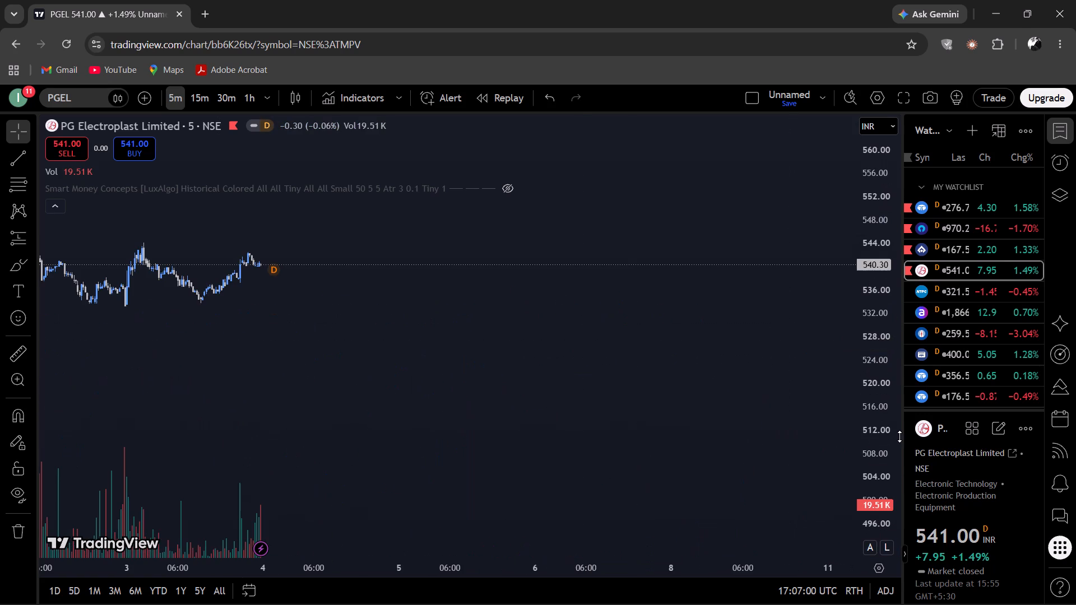
left_click_drag(885, 431, 876, 15)
left_click_drag(869, 328, 874, 180)
left_click_drag(150, 236, 481, 540)
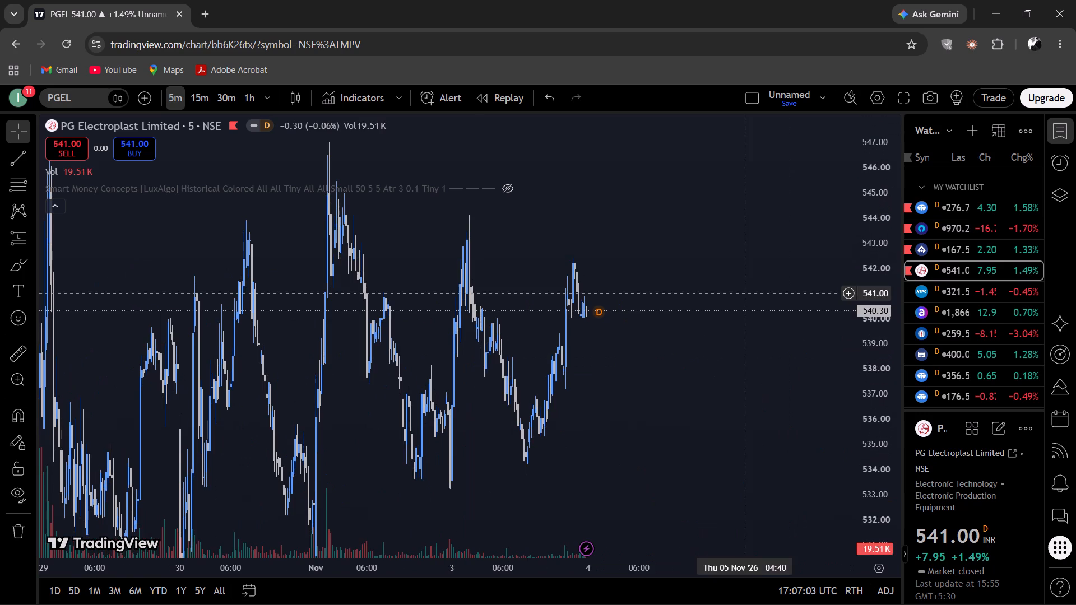
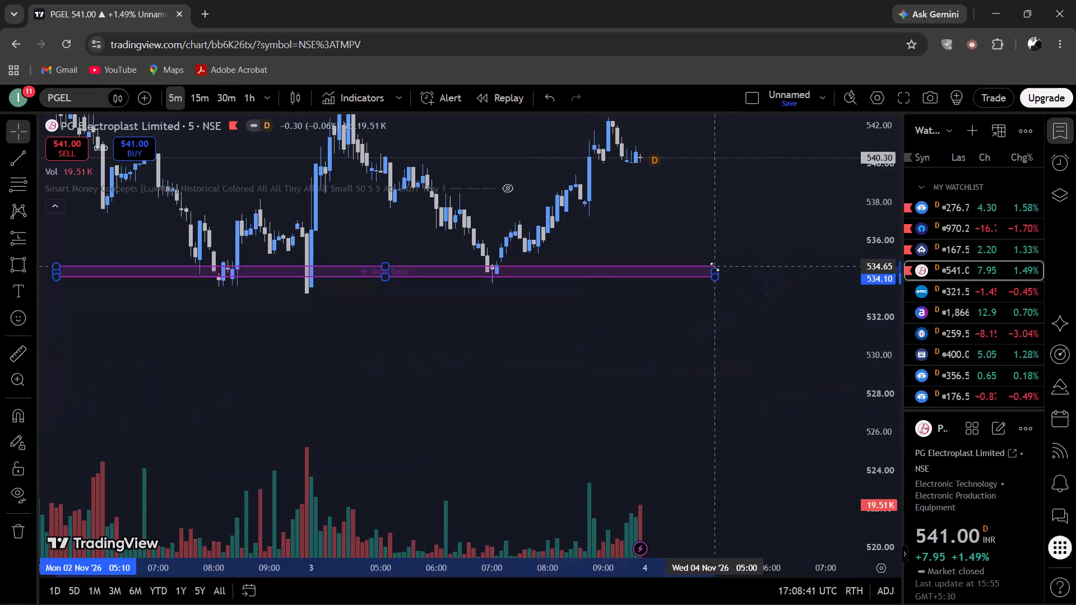
Finish the purple rectangle zone under PGEL's lows at about 533–534, spanning 2 to 4 November.
left_click(670, 394)
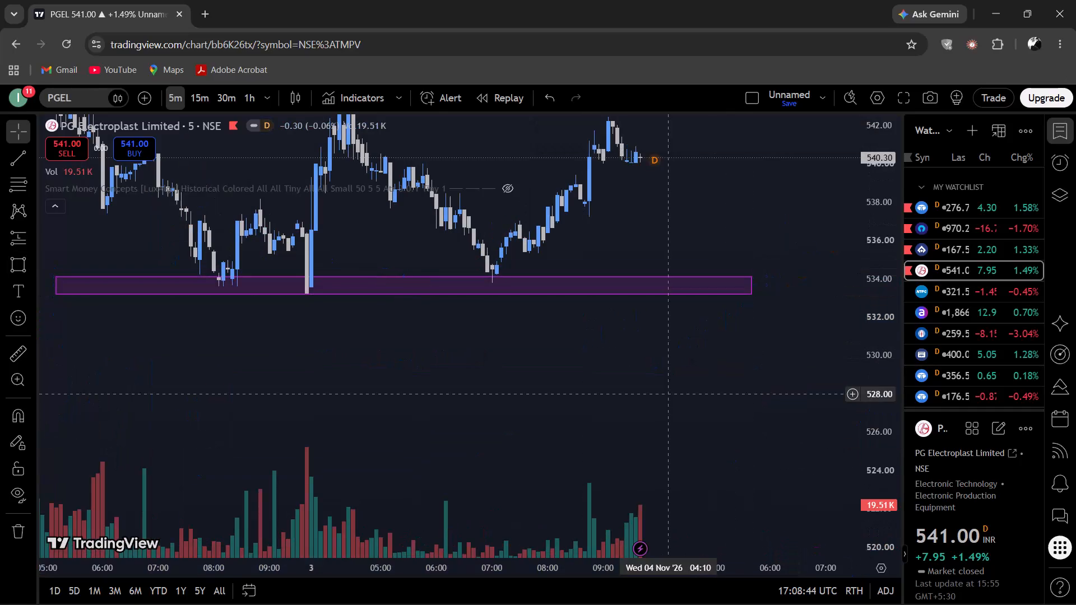
Draw a descending trend line from the 2 November high at 546.90 across the lower highs to about 540 just before 5 November.
scroll(498, 382, "down", 5)
left_click_drag(887, 241, 919, 454)
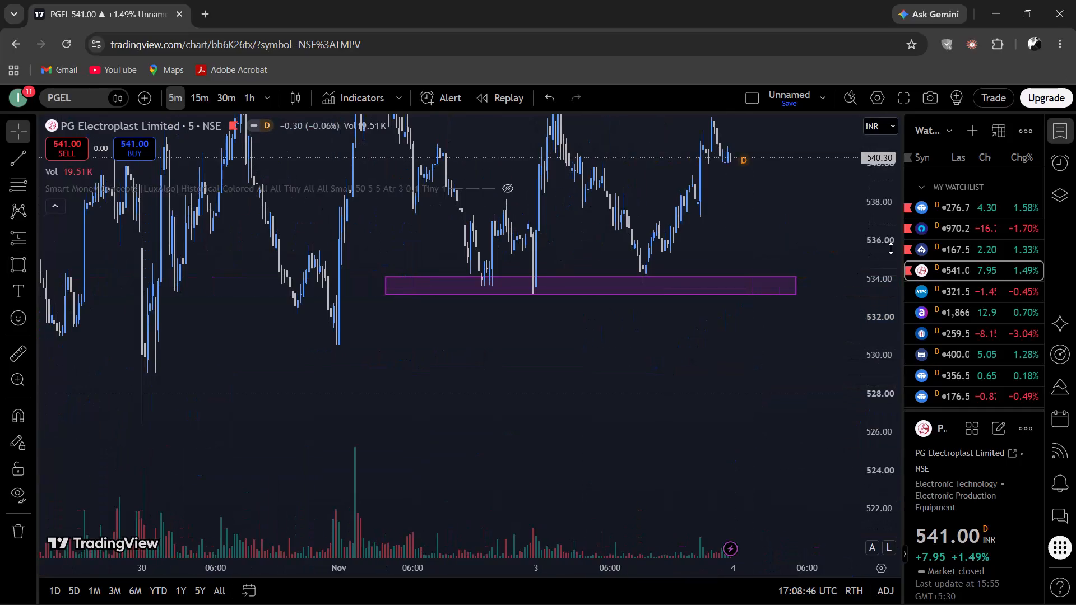
scroll(572, 260, "down", 1)
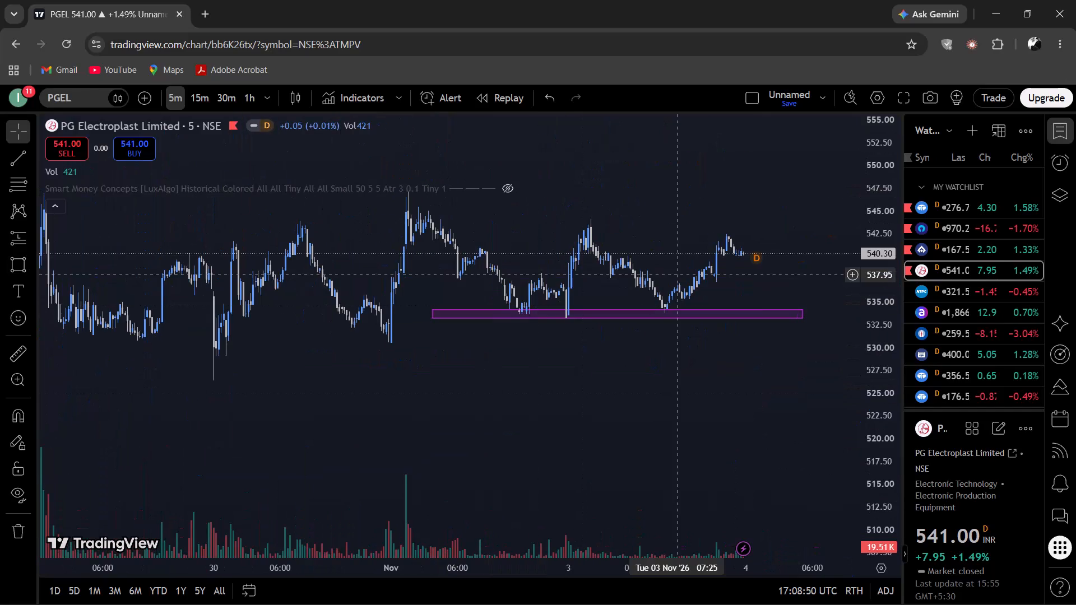
scroll(411, 294, "down", 3)
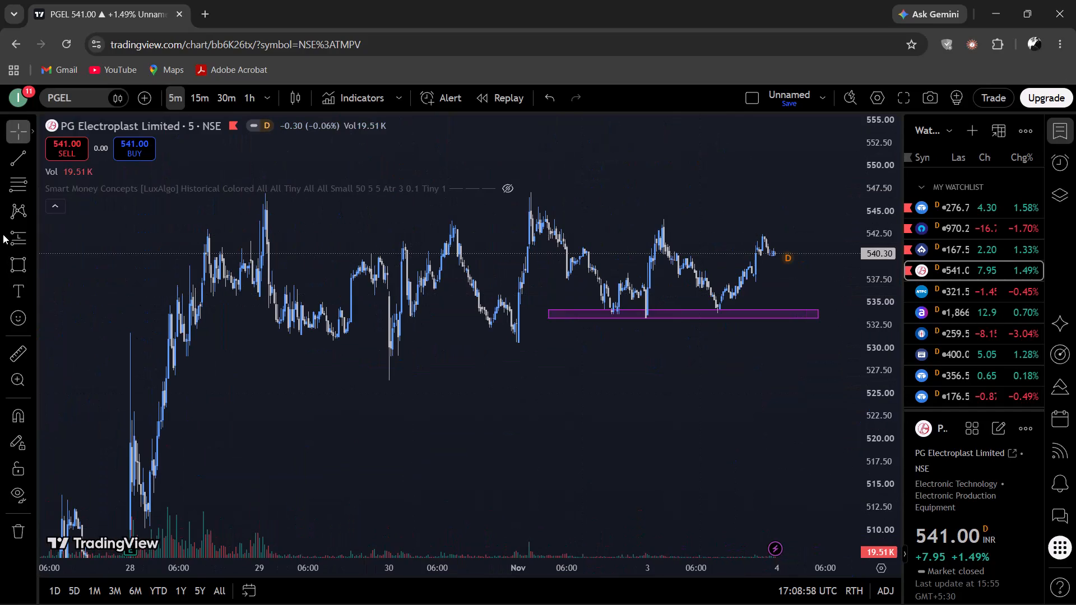
left_click(7, 156)
left_click(530, 193)
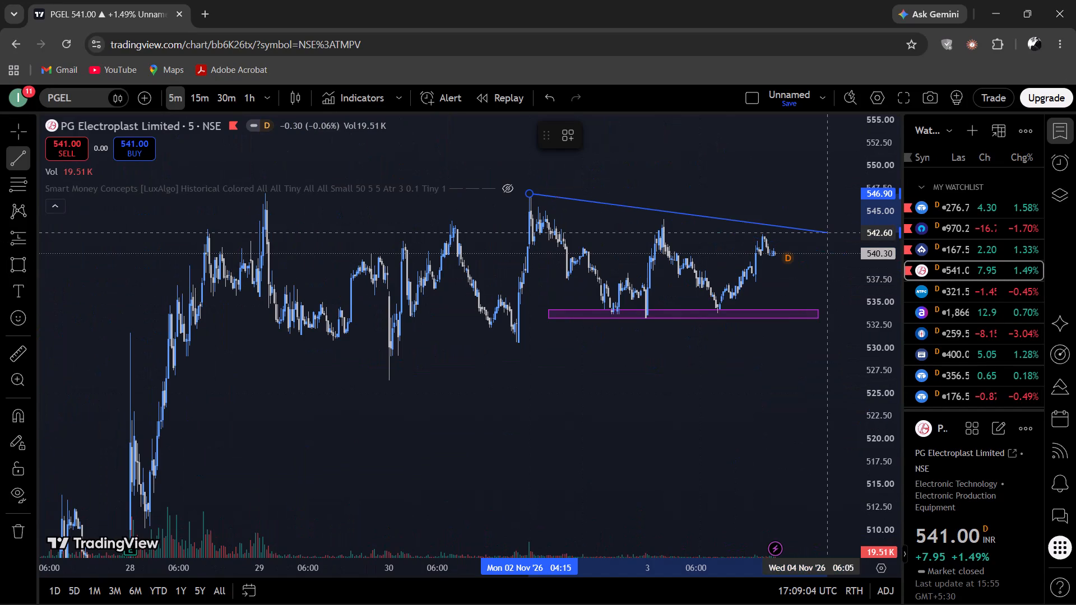
left_click(837, 248)
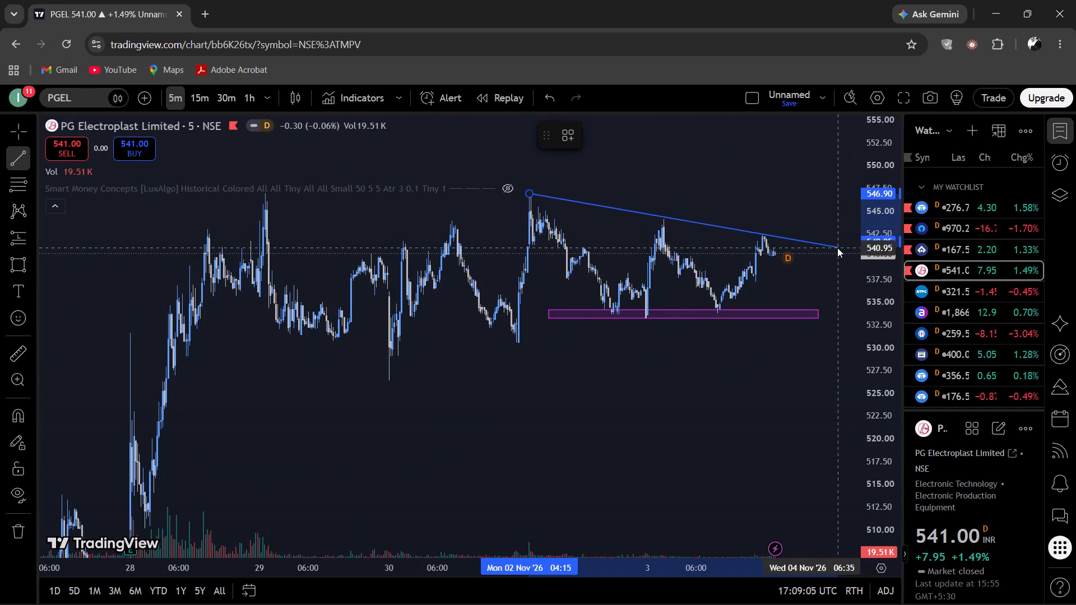
left_click_drag(815, 280, 718, 280)
left_click(749, 245)
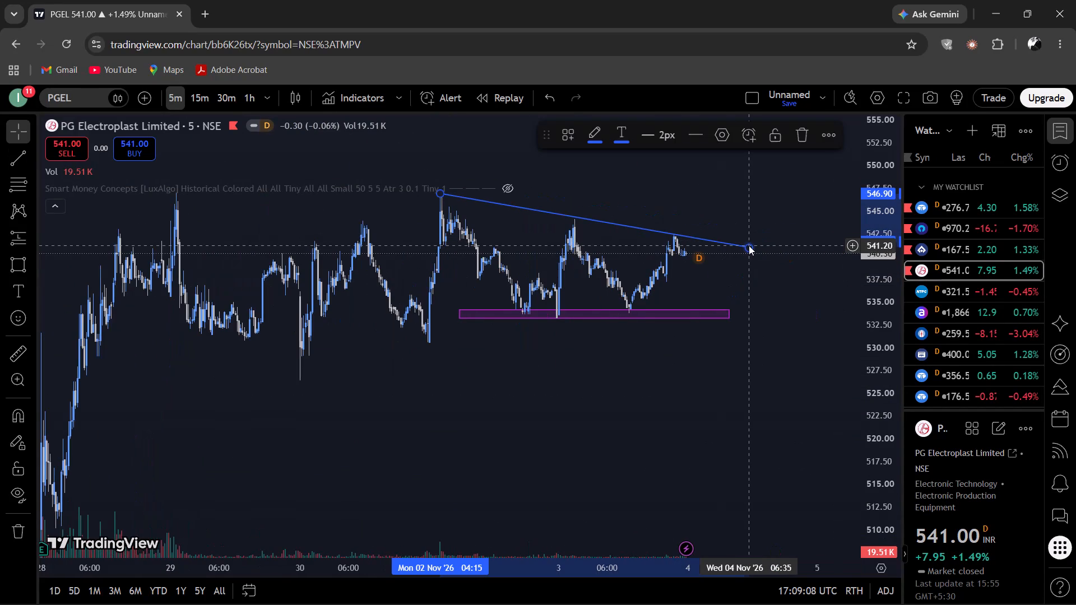
left_click_drag(749, 245, 810, 257)
left_click(769, 292)
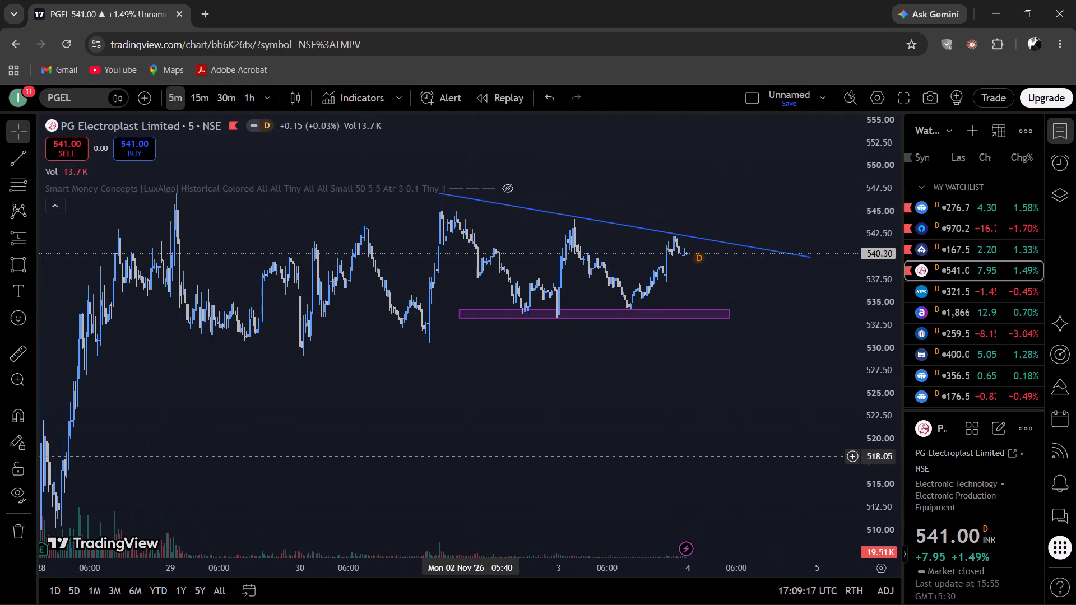
Show the hidden Smart Money Concepts indicator on the PGEL chart and compare its zones with the drawings.
scroll(342, 407, "down", 4)
scroll(529, 312, "up", 1)
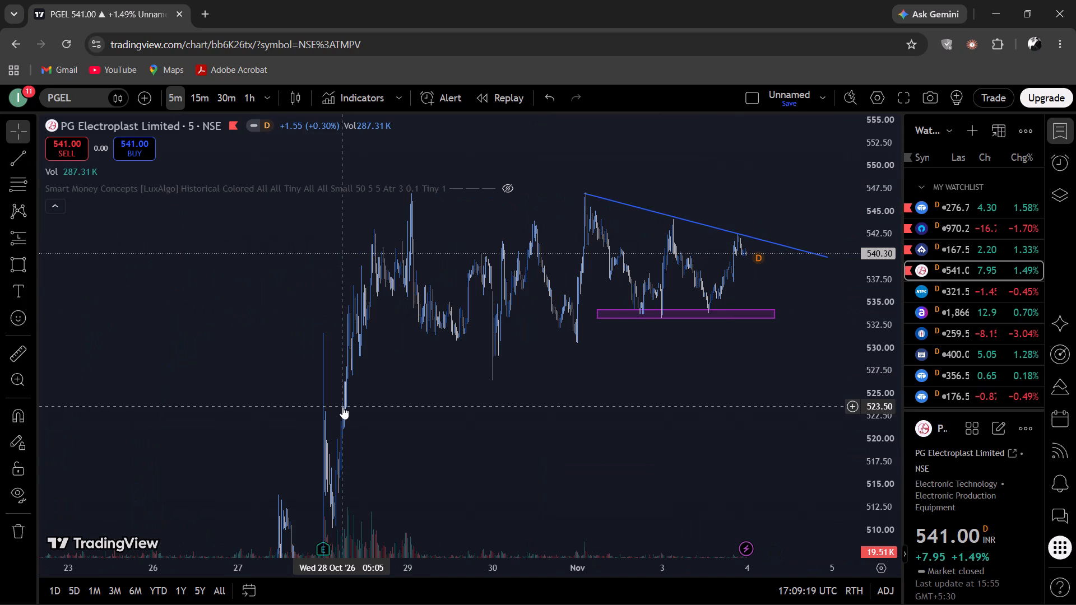
left_click(514, 193)
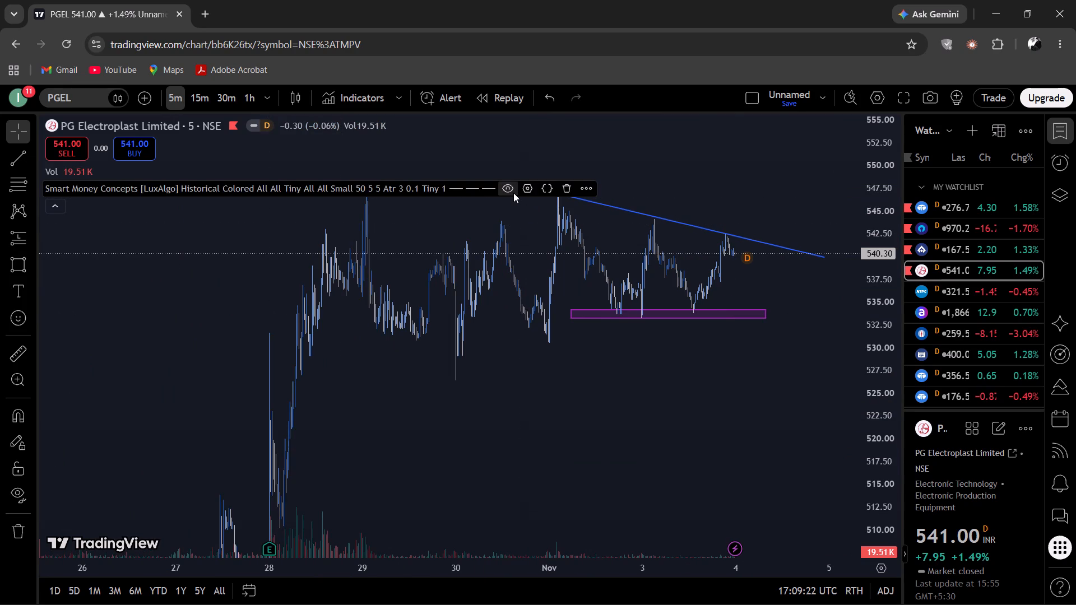
scroll(679, 333, "up", 7)
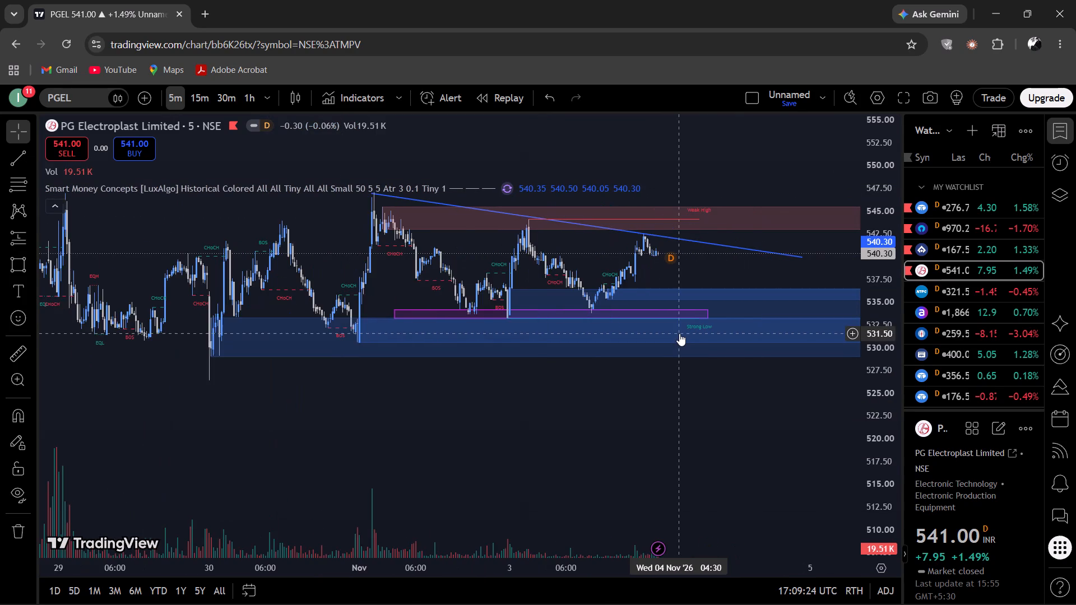
scroll(999, 470, "down", 2)
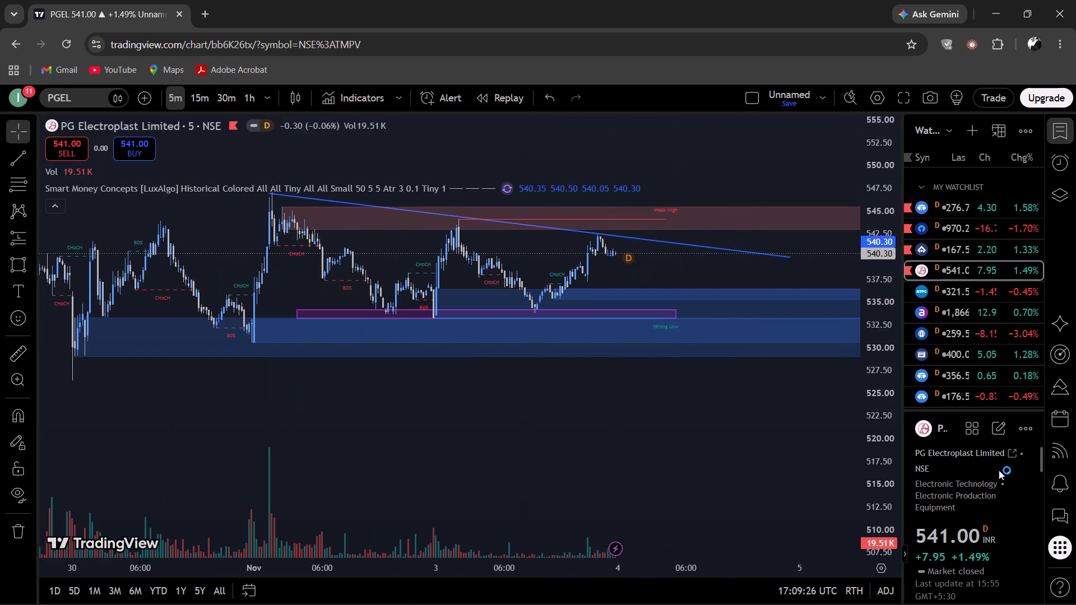
Enlarge the PG Electroplast details and review its earnings, income statement, performance, technicals and analyst rating.
scroll(995, 478, "down", 3)
left_click_drag(989, 409, 989, 406)
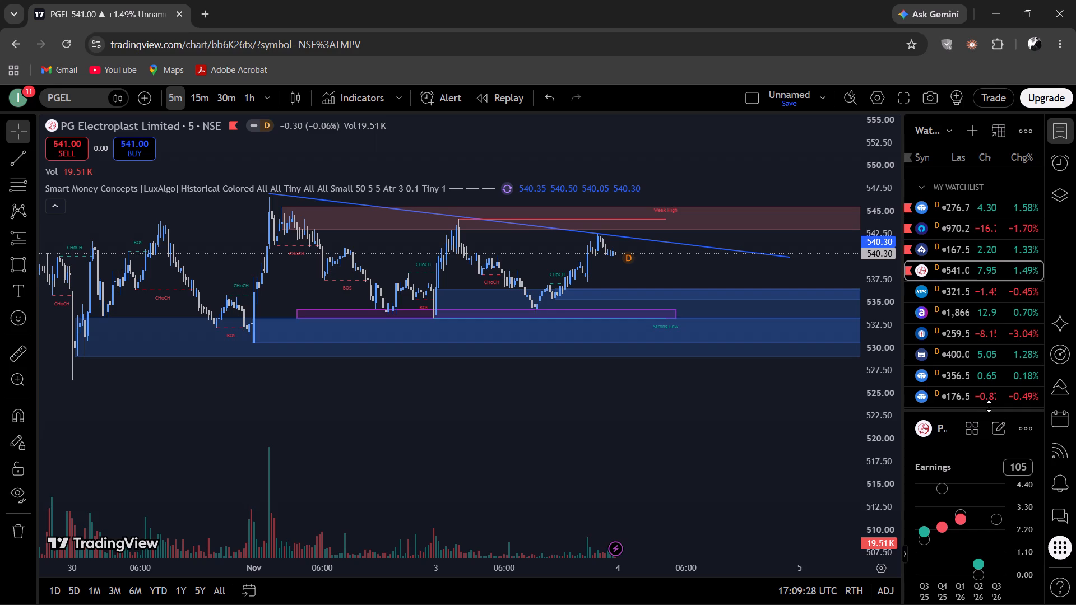
left_click_drag(989, 406, 989, 137)
scroll(972, 452, "down", 4)
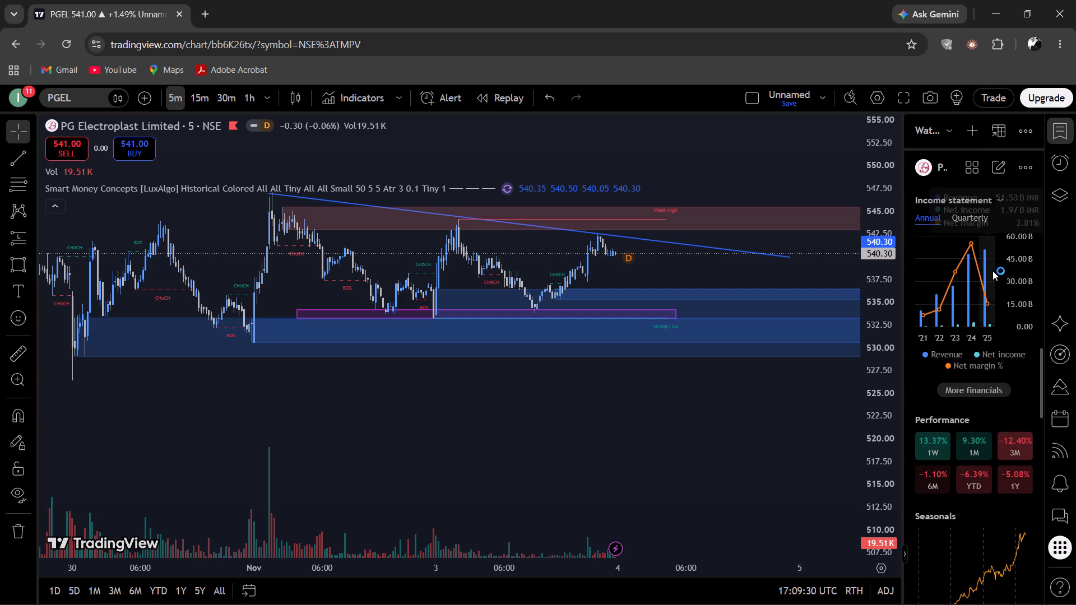
scroll(992, 271, "down", 4)
scroll(981, 470, "down", 2)
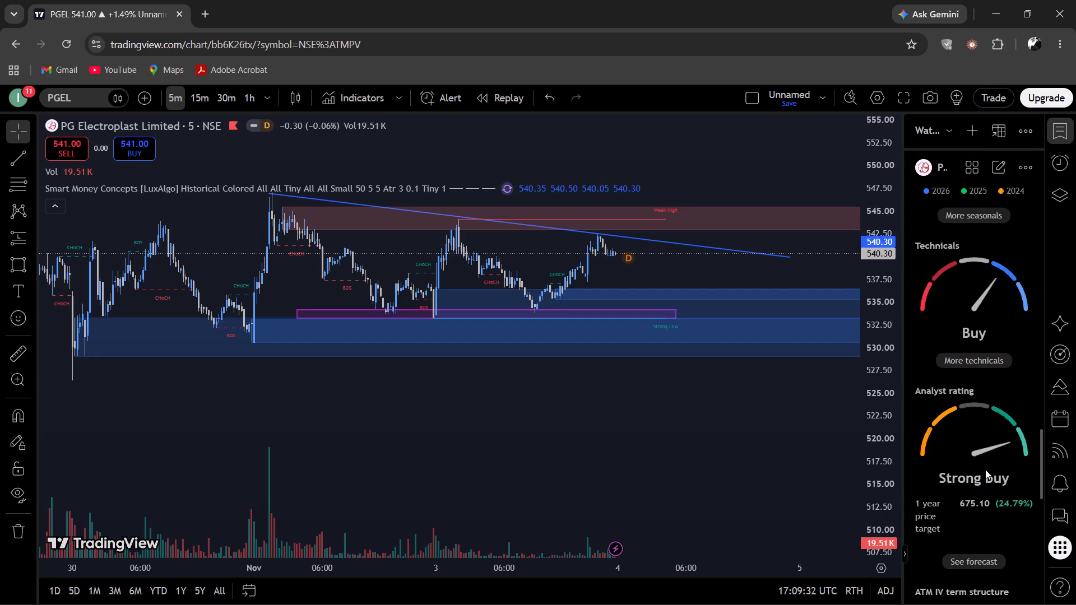
scroll(985, 469, "down", 1)
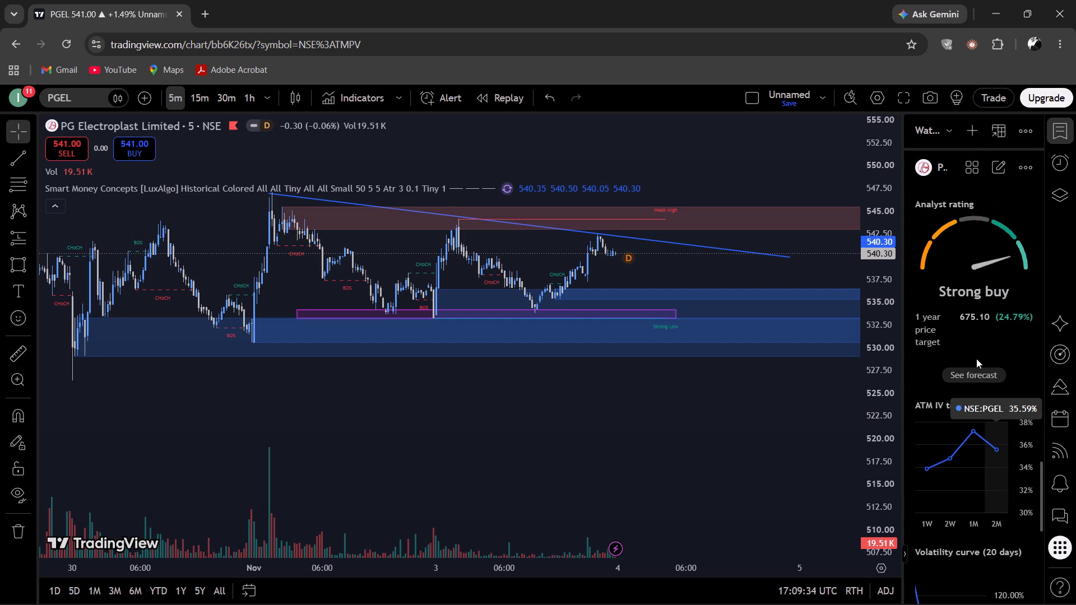
Open PG Electroplast's full analyst forecast, review the price target and rating breakdown, and return to the chart.
left_click(966, 379)
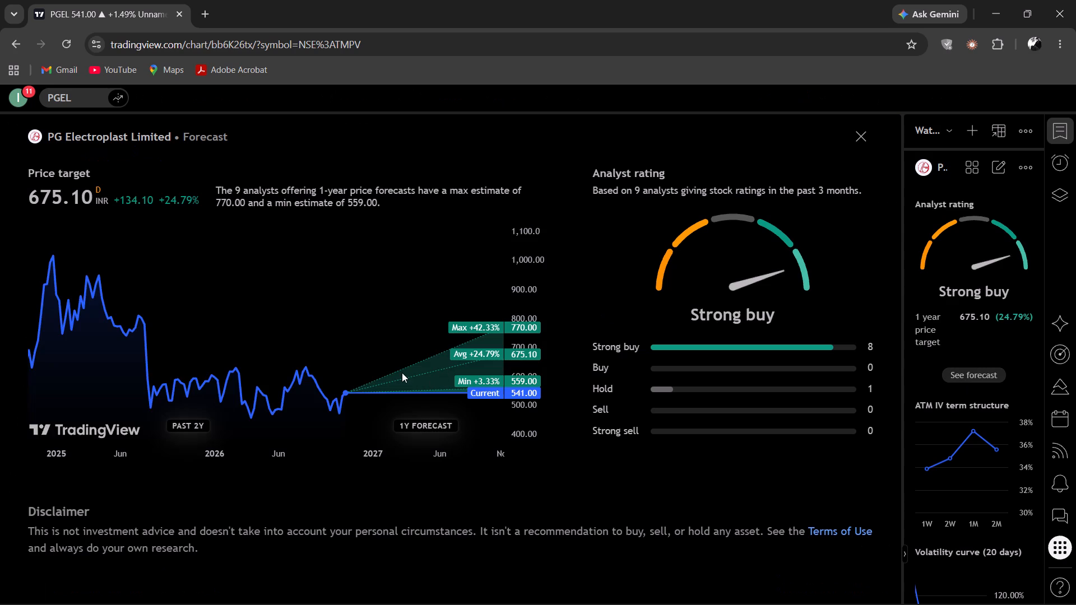
scroll(462, 393, "up", 3)
scroll(638, 270, "down", 3)
left_click(855, 136)
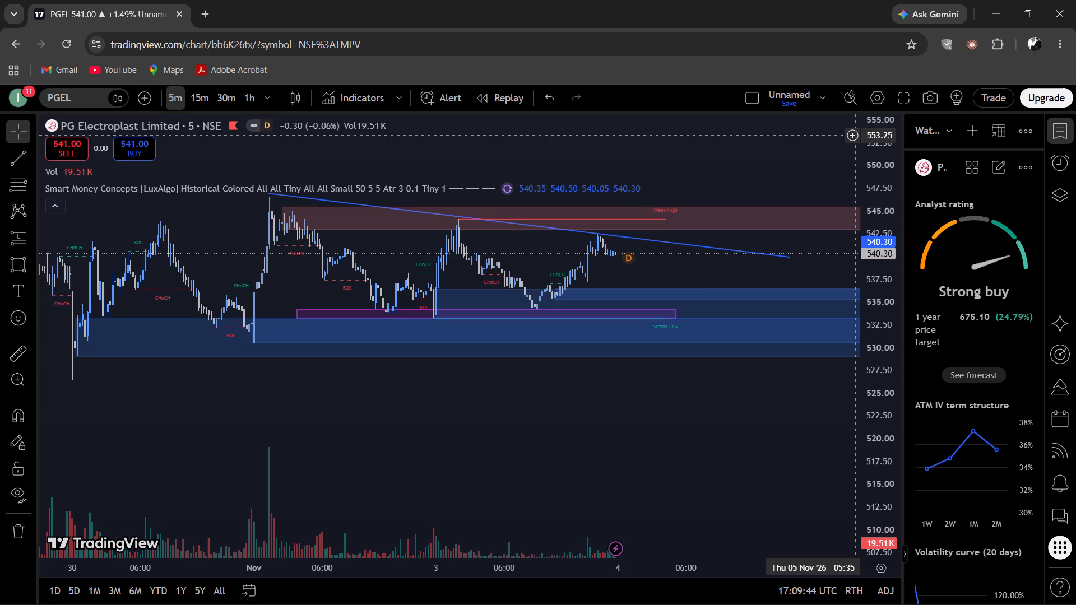